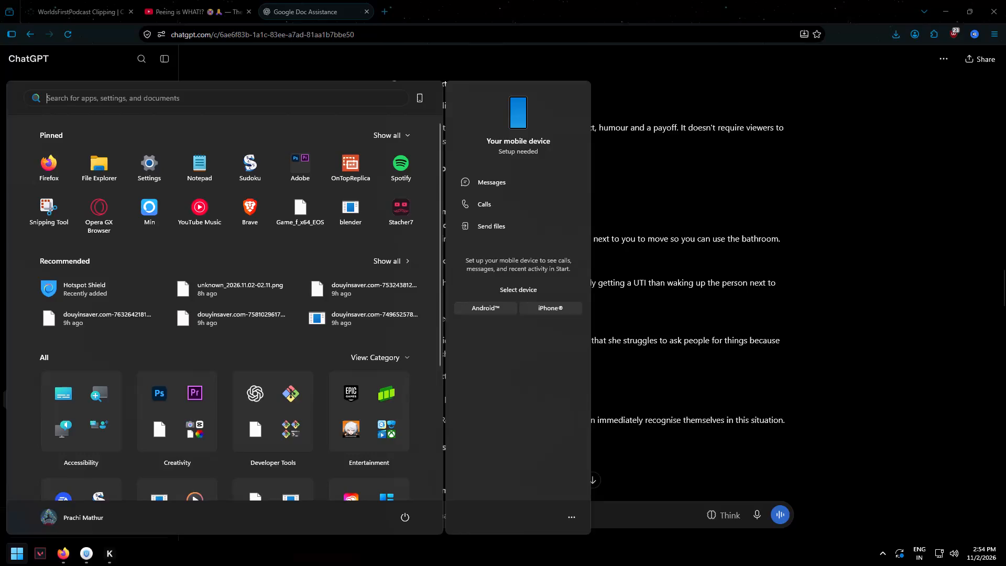
Launch CapCut and dismiss the Pro trial offer.
key(c)
text(apcut)
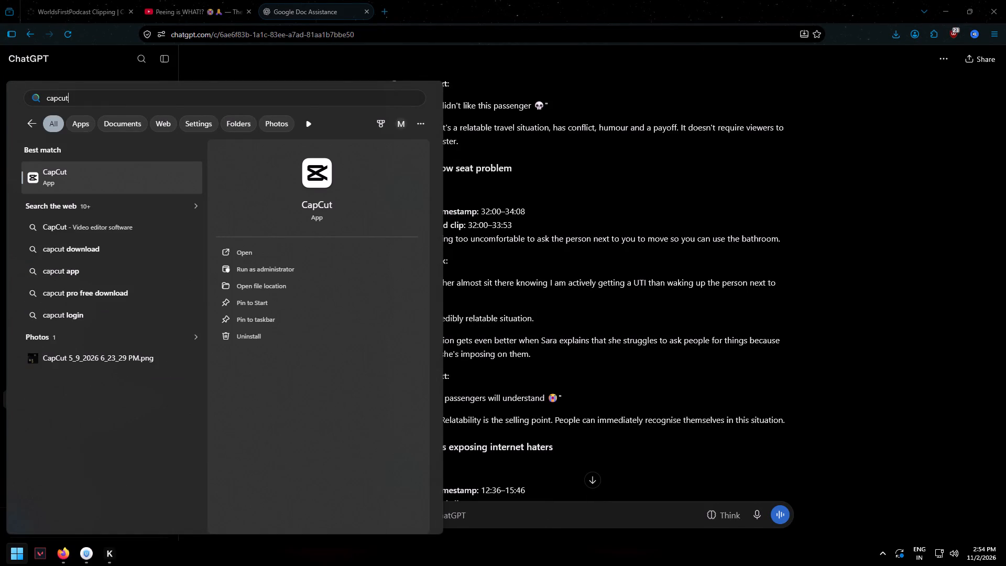
key(Return)
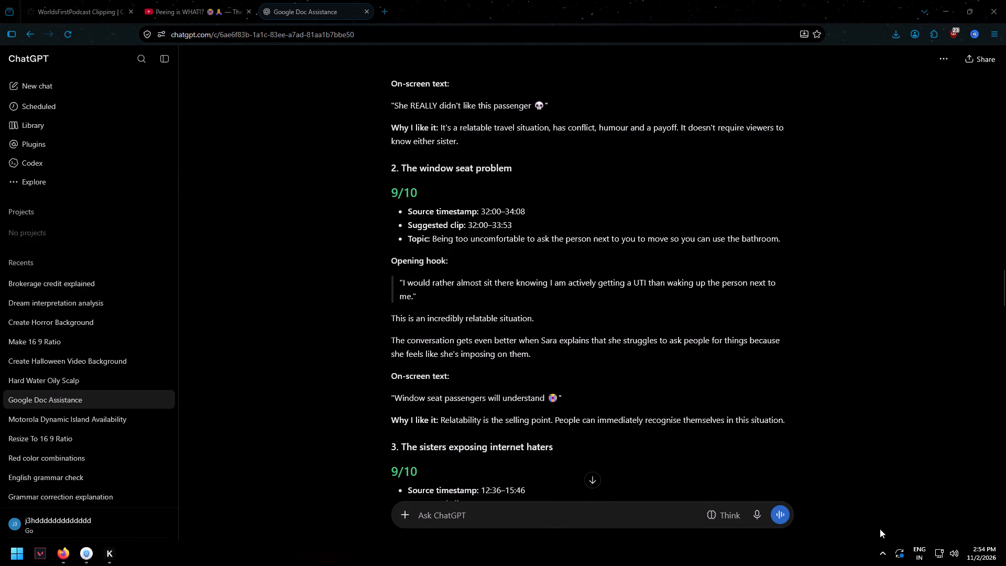
click(884, 549)
click(884, 549)
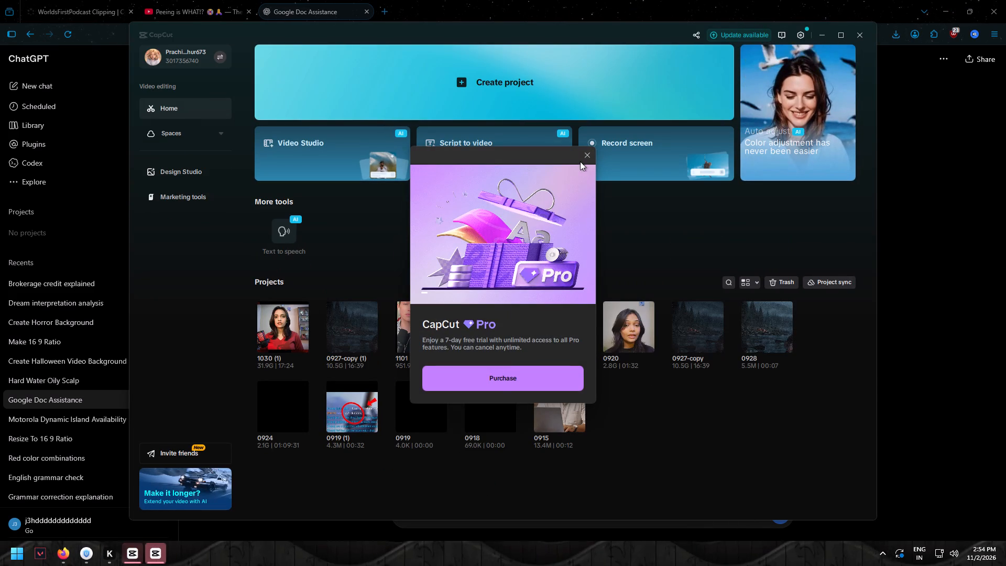
click(584, 157)
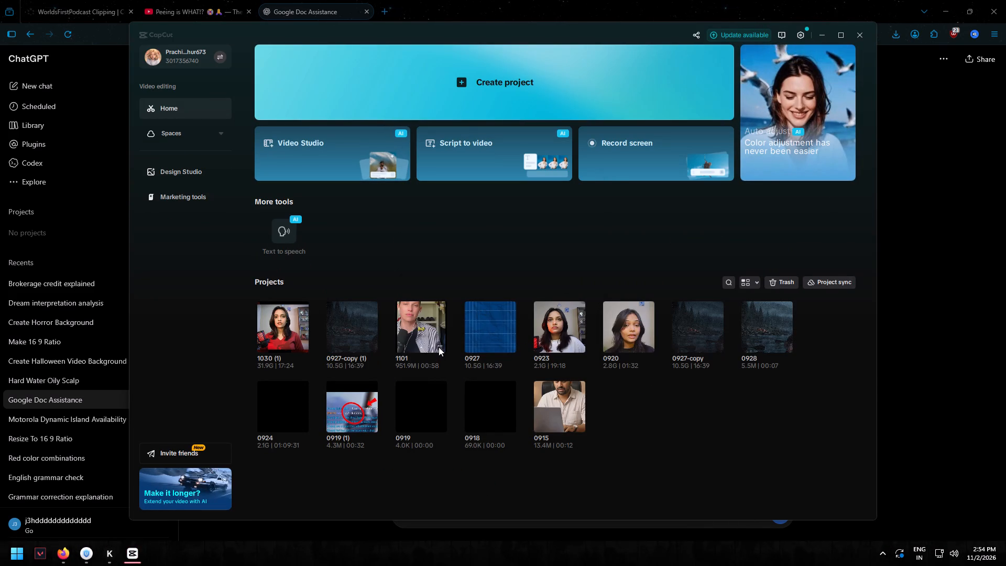
Open the existing project 0918.
click(439, 347)
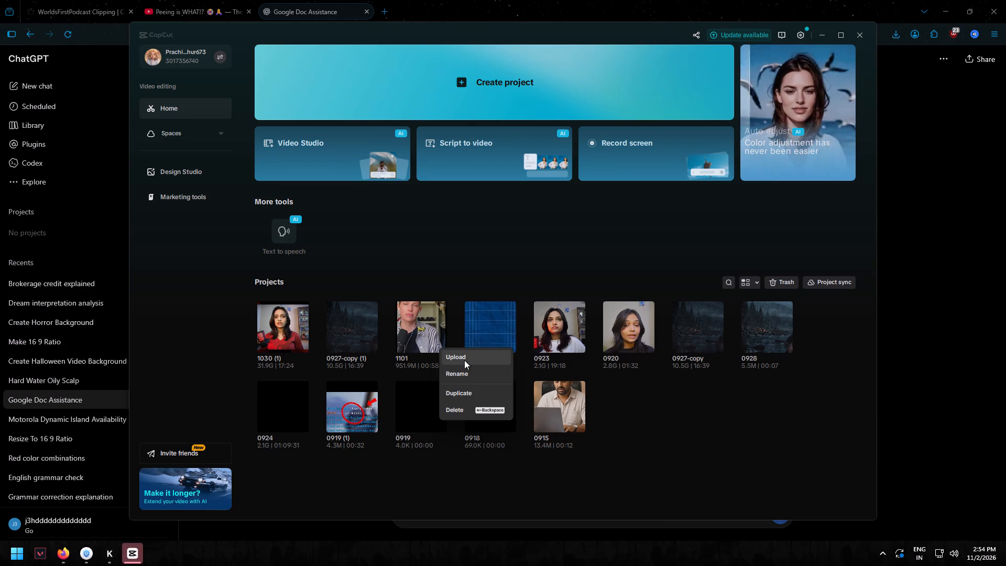
double_click(471, 411)
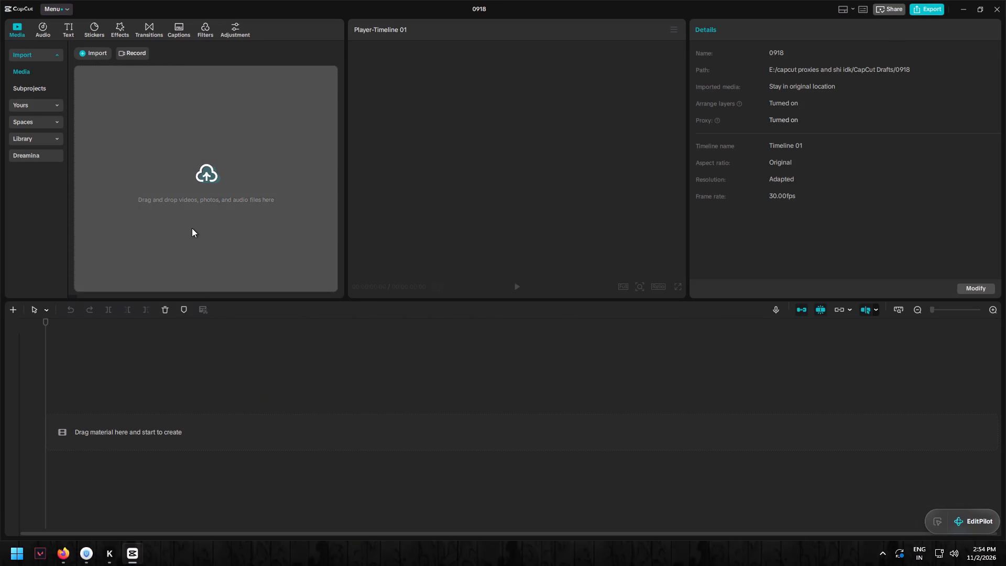
Import the YTDown.com podcast video from the Footage folder inside WHOP materials on drive D, dismissing the shortcut conflict notice.
click(105, 133)
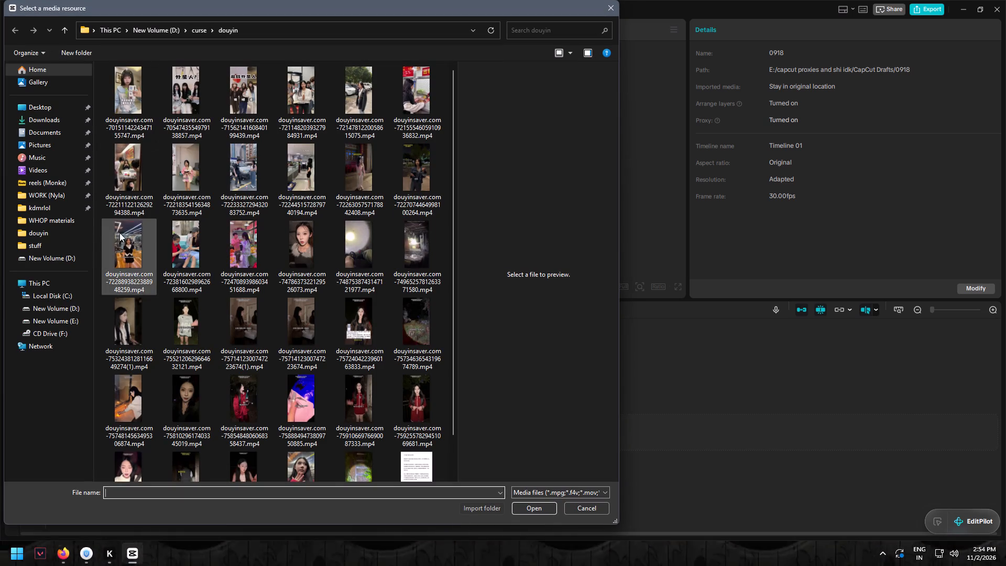
click(45, 307)
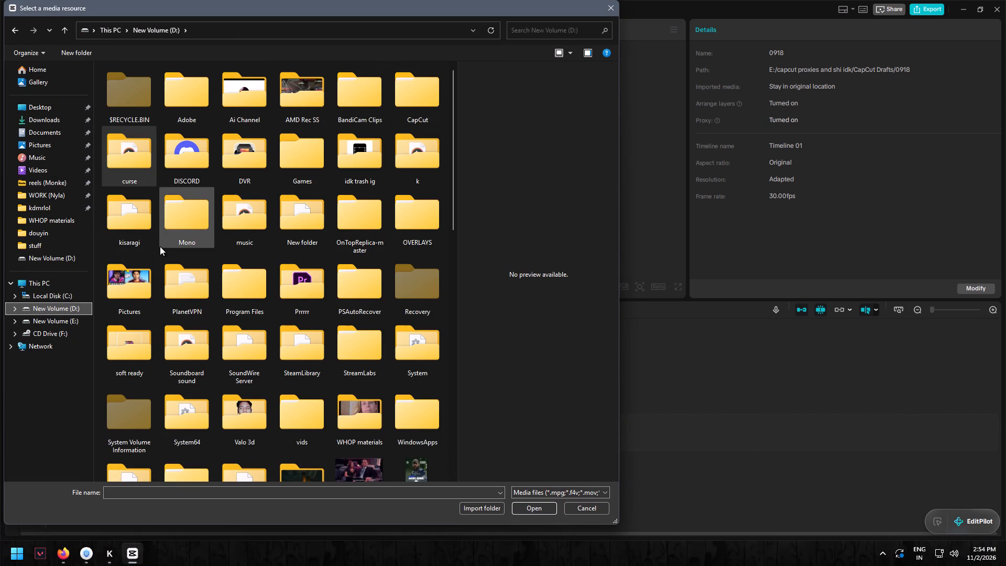
double_click(353, 409)
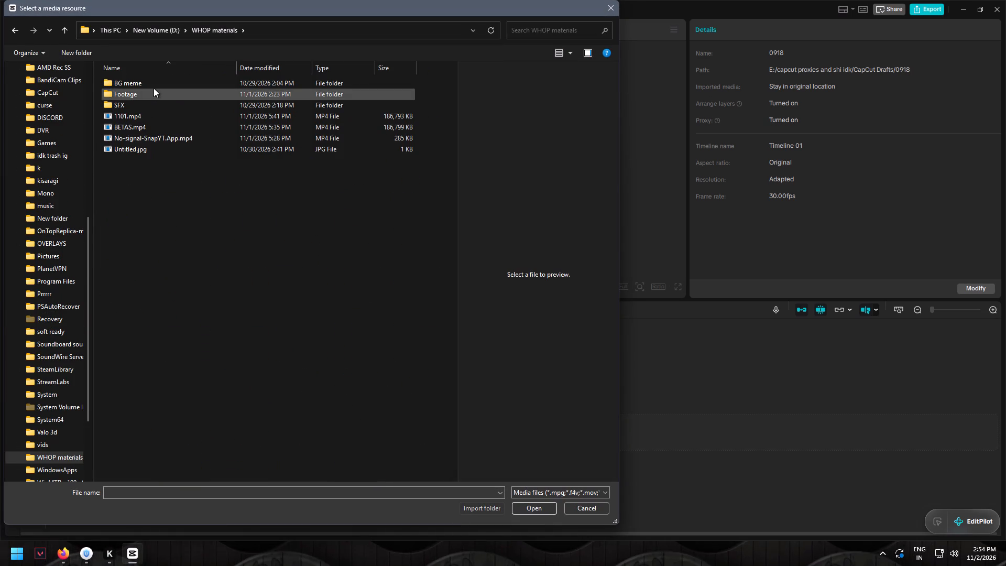
double_click(155, 99)
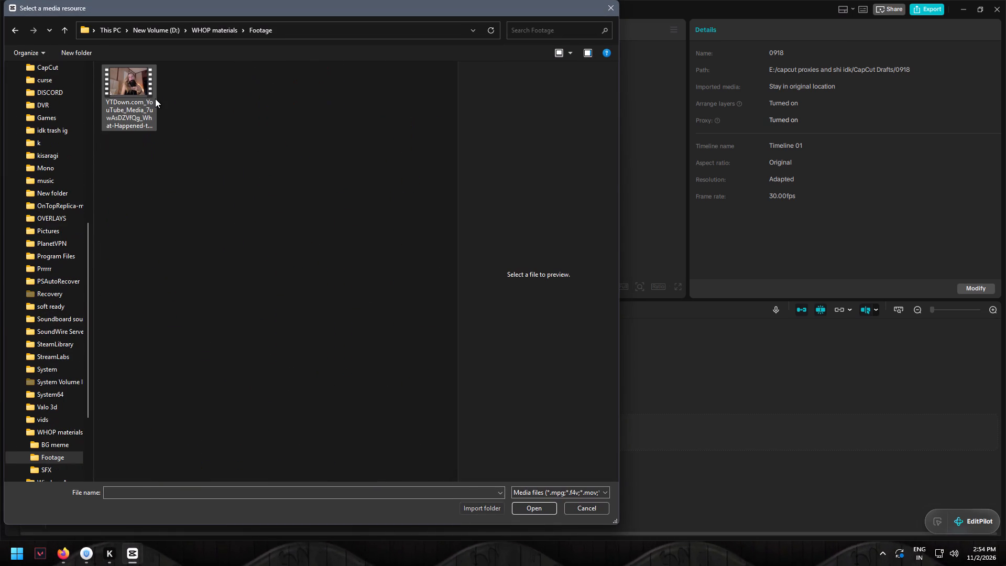
click(136, 102)
click(527, 508)
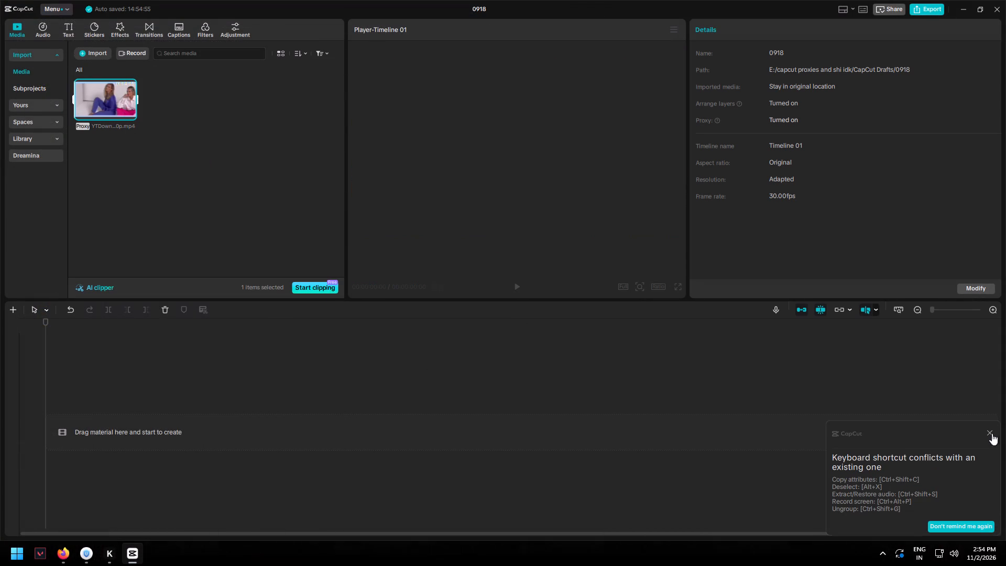
click(992, 432)
Place the imported podcast video on the empty timeline, starting at 00:00.
drag(116, 106, 103, 442)
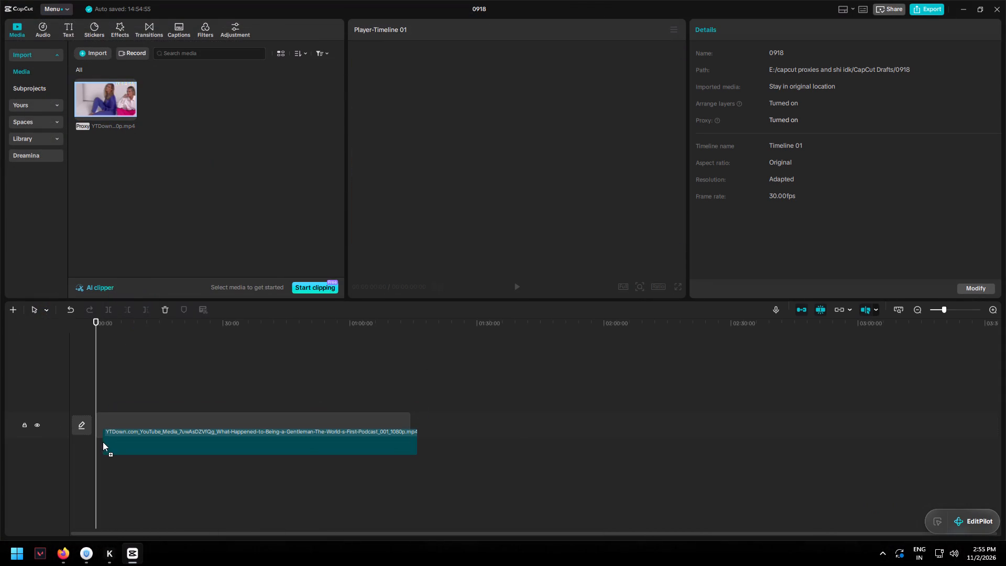
drag(103, 442, 94, 428)
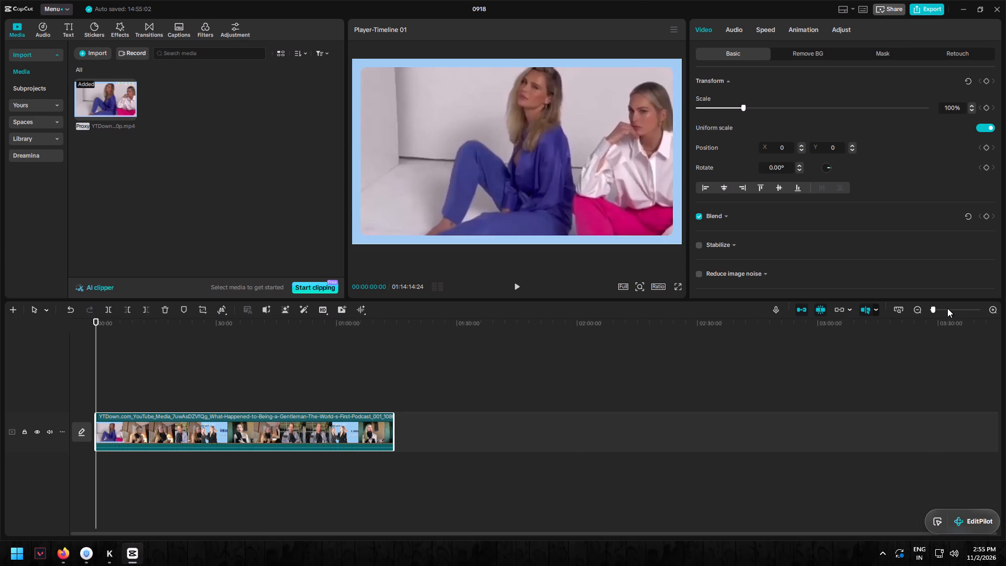
click(947, 308)
click(943, 307)
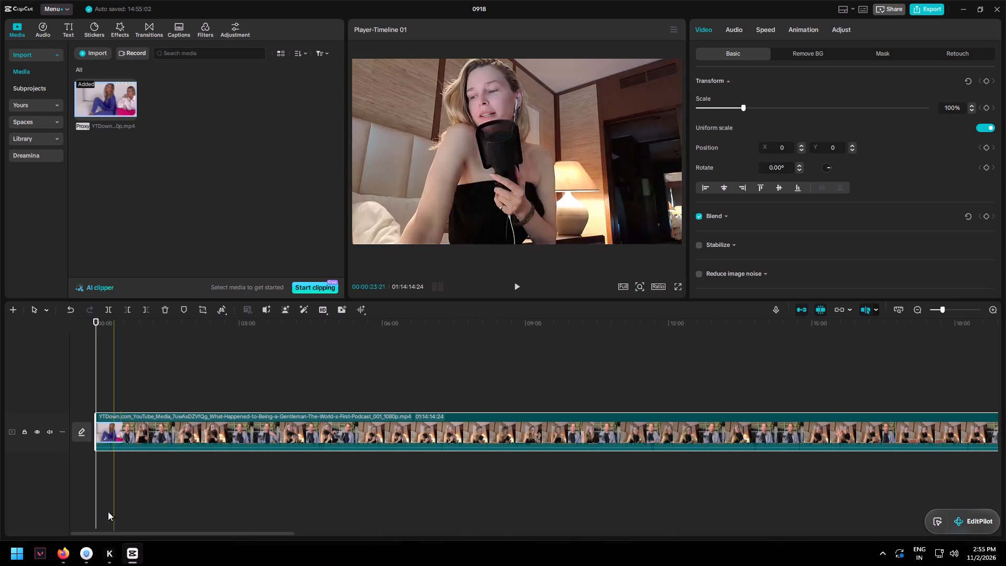
drag(122, 534, 511, 542)
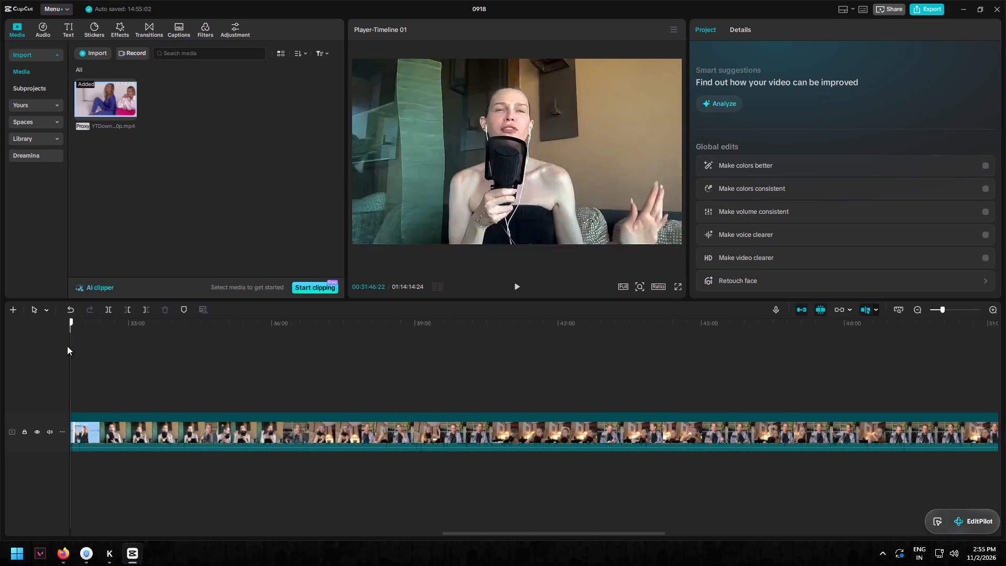
drag(67, 346, 235, 361)
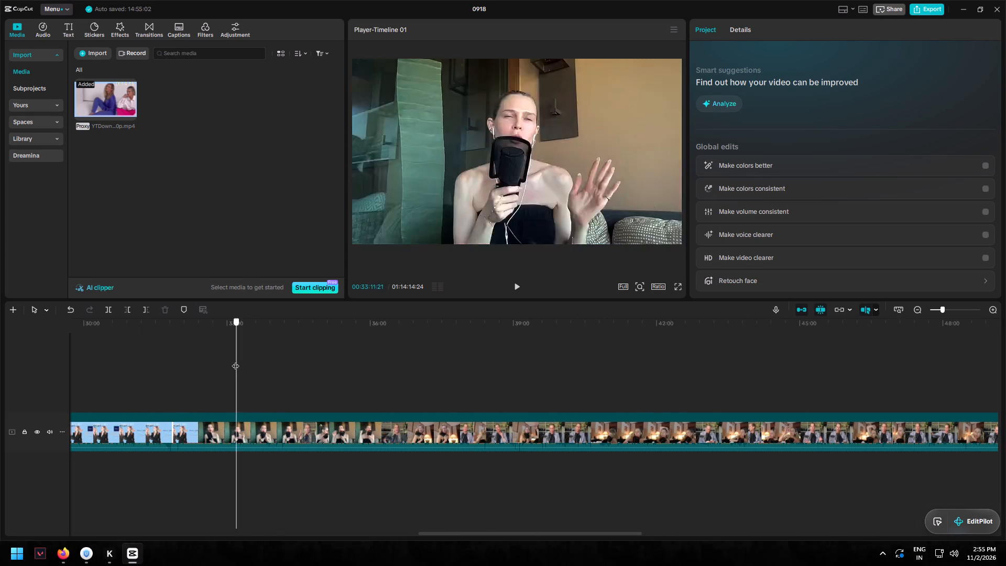
drag(235, 361, 191, 361)
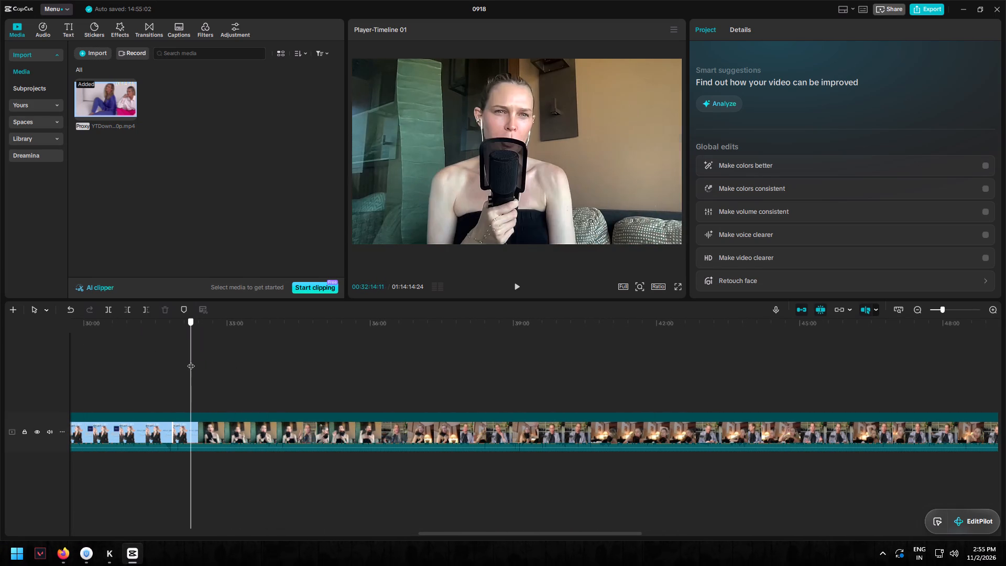
drag(191, 361, 172, 363)
click(519, 284)
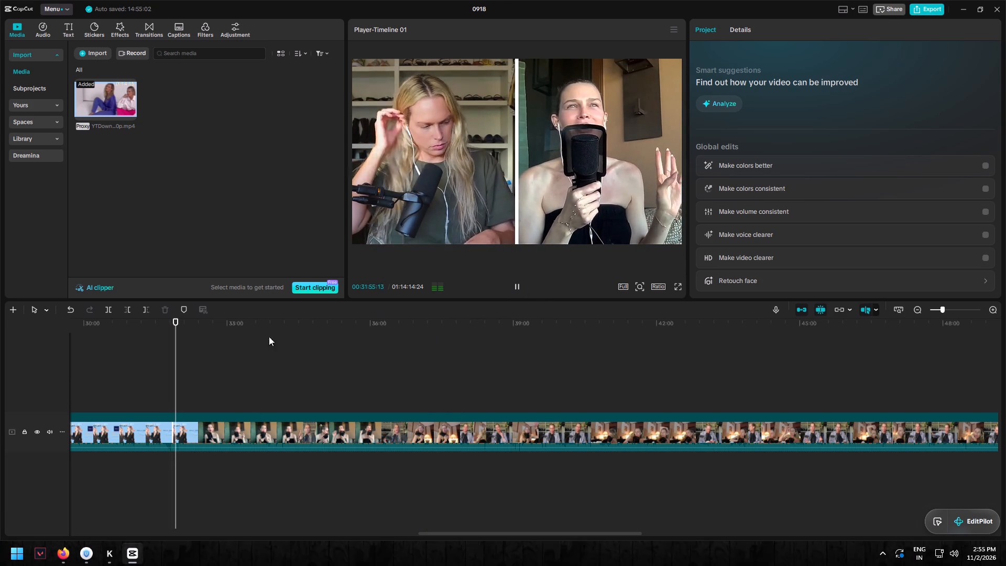
click(171, 329)
click(519, 284)
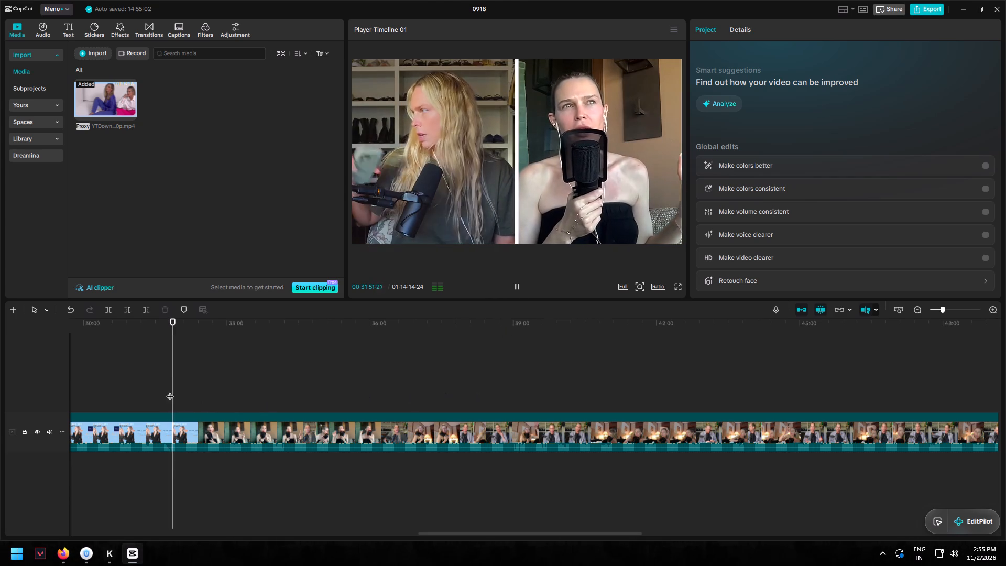
click(523, 288)
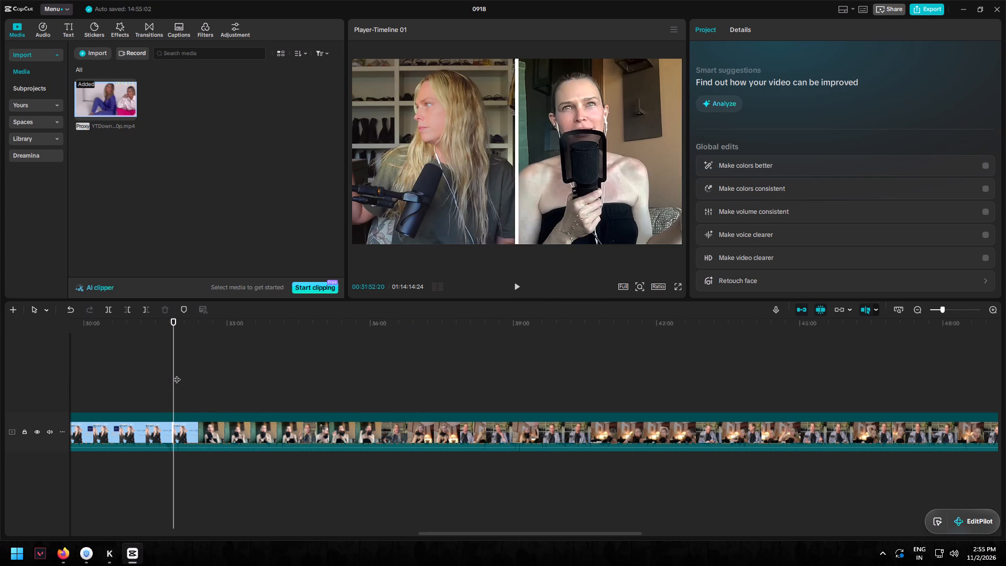
key(ctrl+b)
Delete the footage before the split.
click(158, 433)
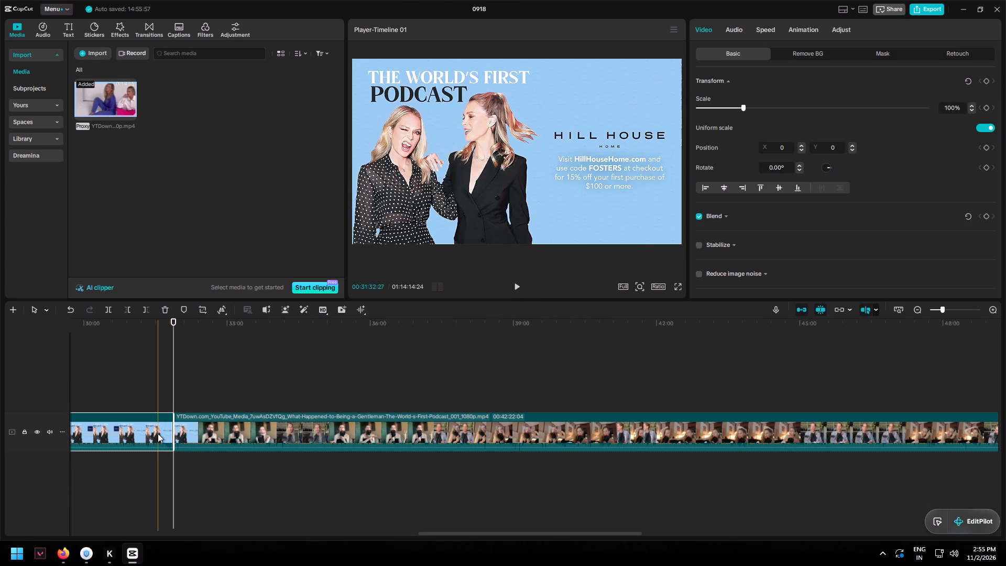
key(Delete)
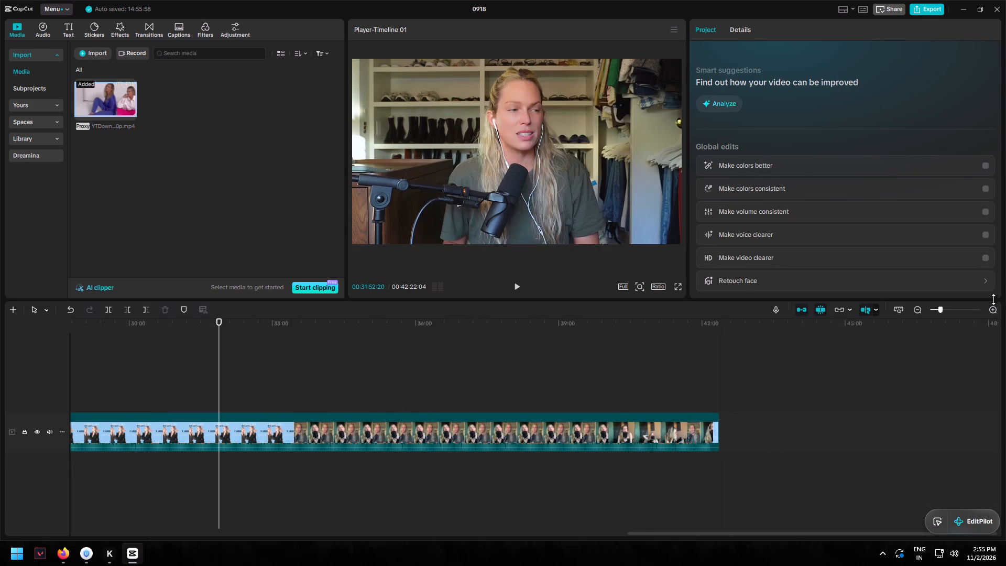
Play the remaining footage from about 5 seconds in to check the segment's opening.
click(946, 306)
click(948, 309)
double_click(942, 310)
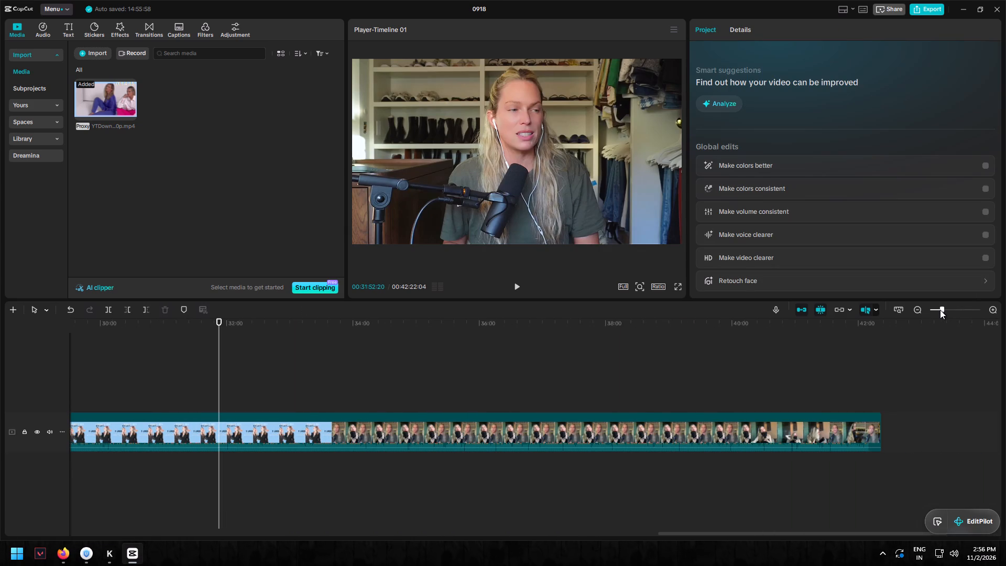
drag(778, 533, 334, 529)
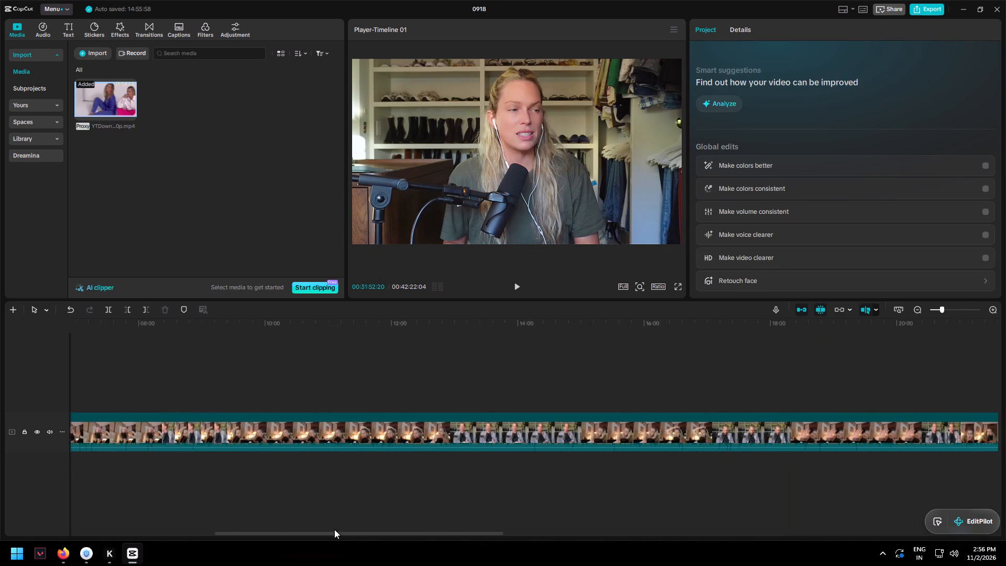
drag(334, 529, 132, 519)
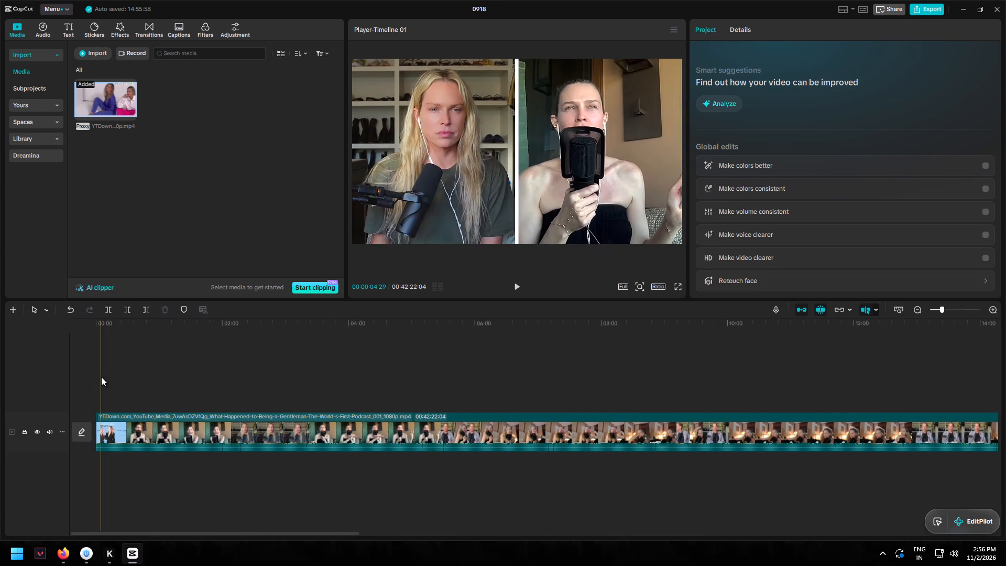
click(101, 377)
click(516, 285)
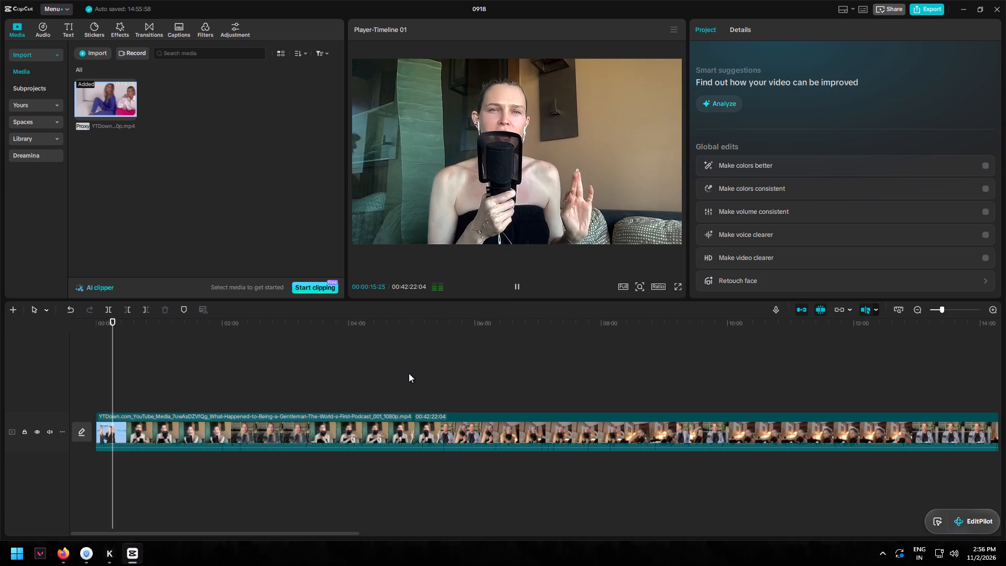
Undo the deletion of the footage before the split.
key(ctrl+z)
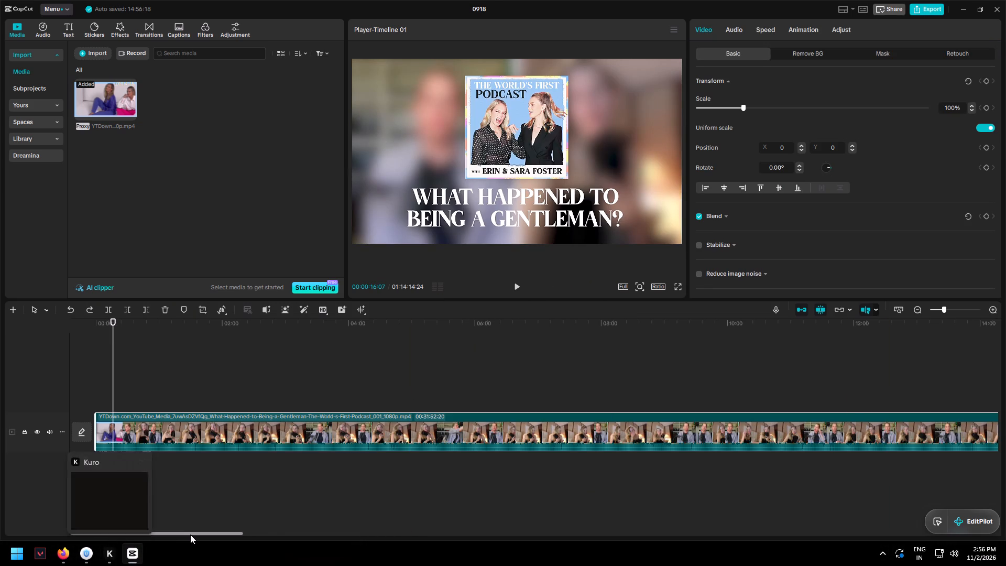
drag(196, 534, 661, 532)
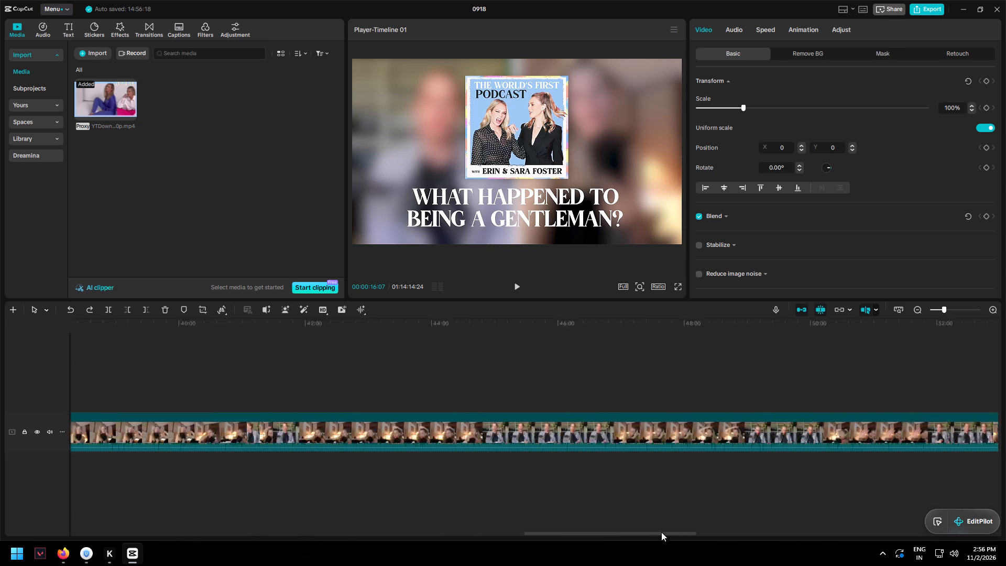
drag(661, 532, 825, 531)
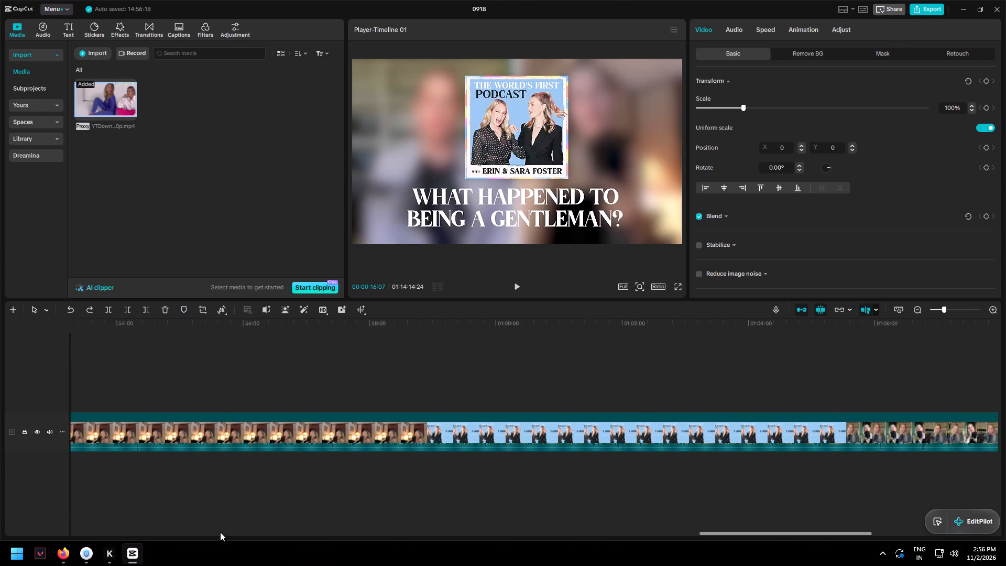
double_click(220, 532)
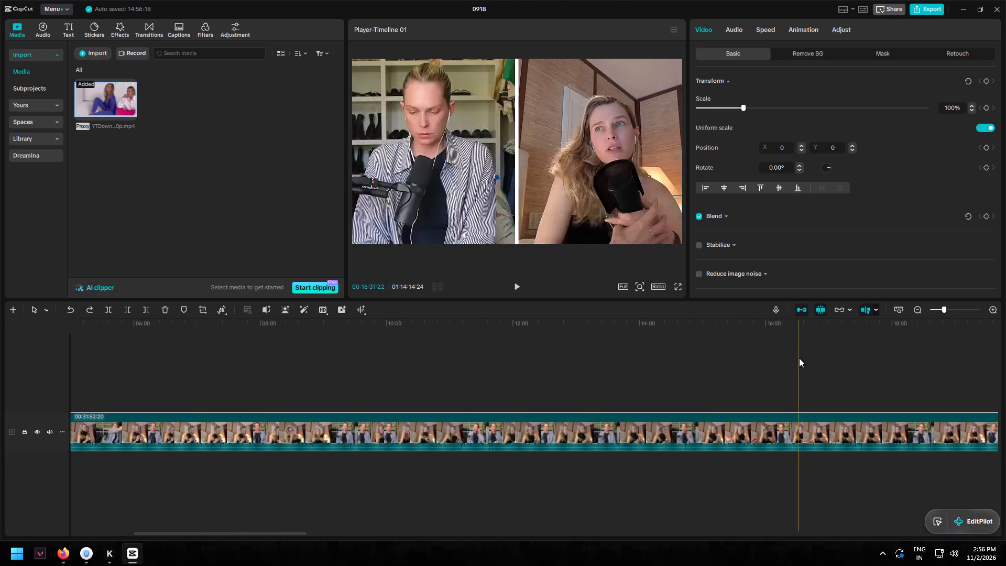
click(936, 307)
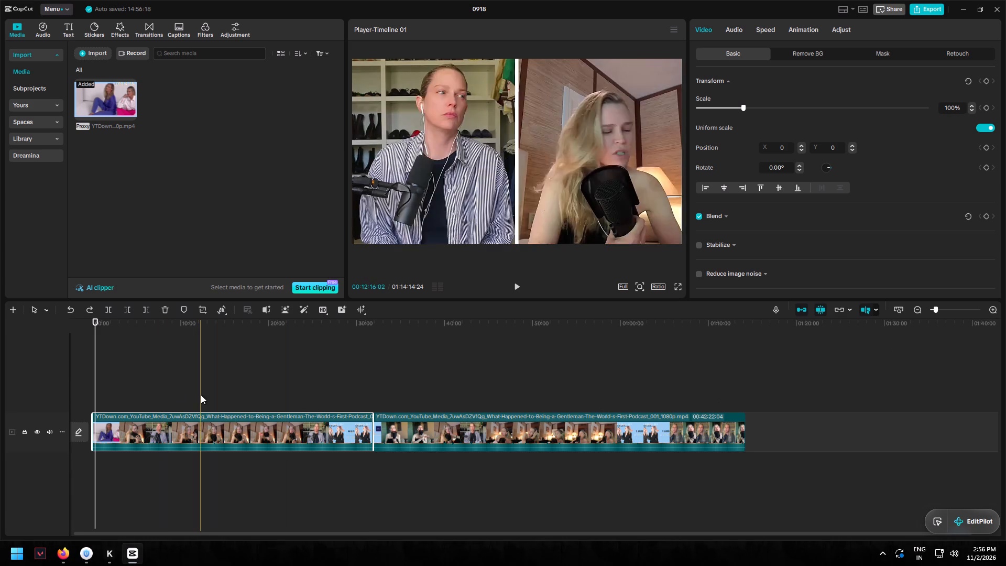
click(373, 379)
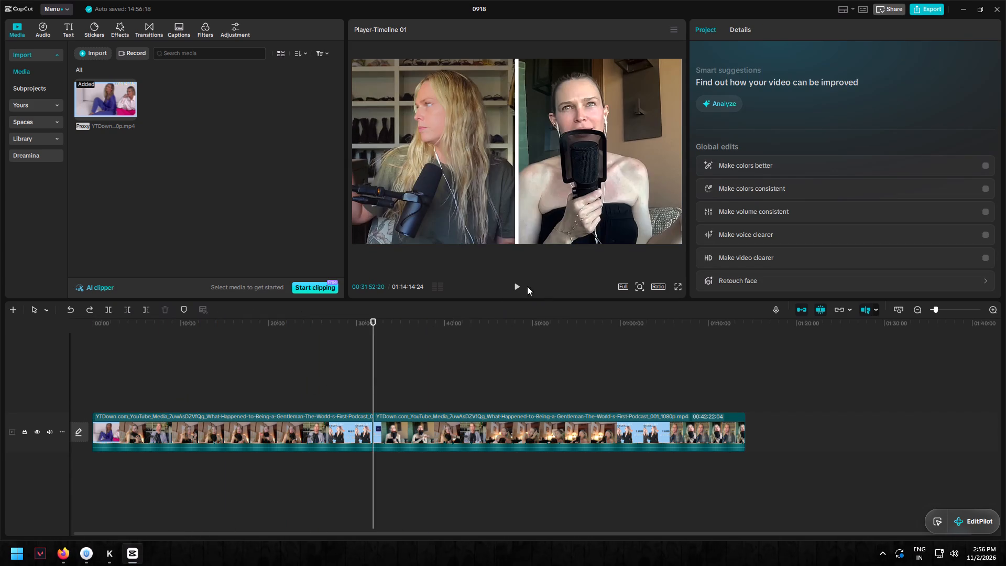
click(519, 284)
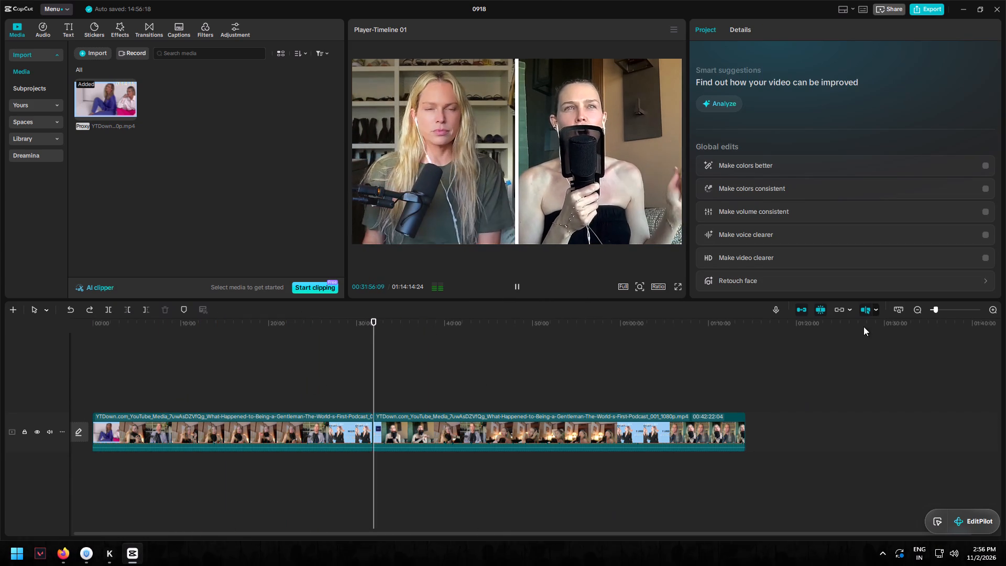
click(938, 309)
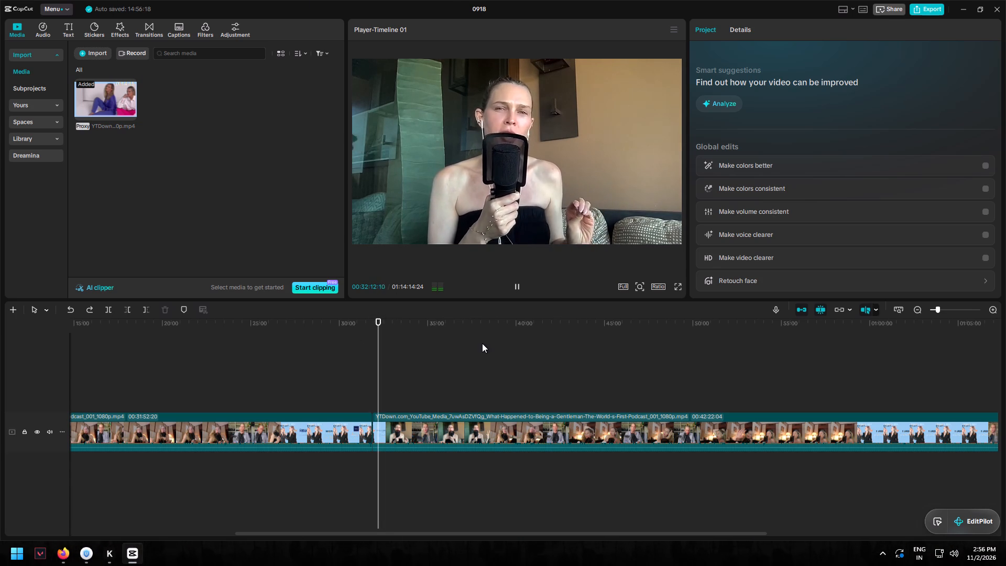
click(942, 308)
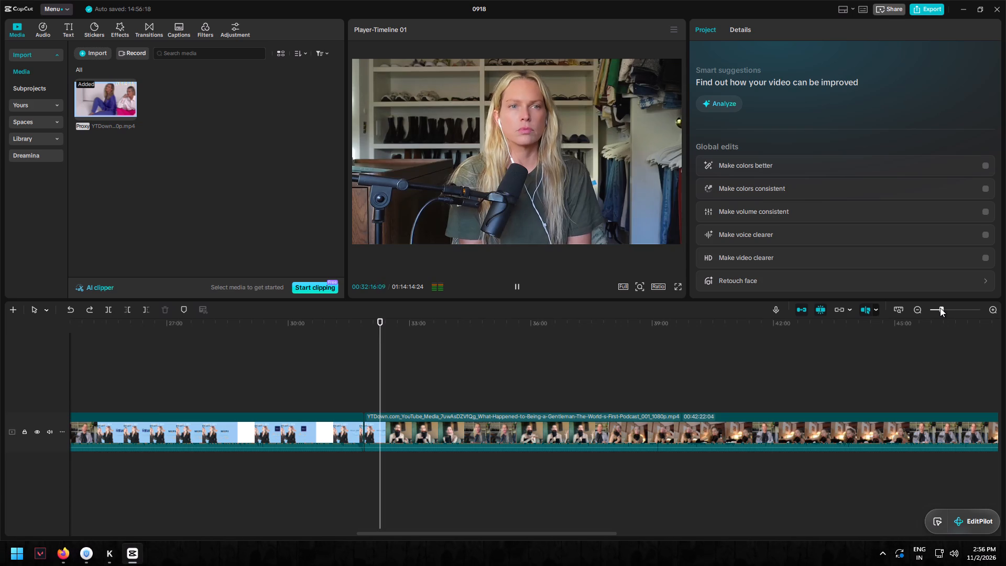
click(940, 309)
click(939, 309)
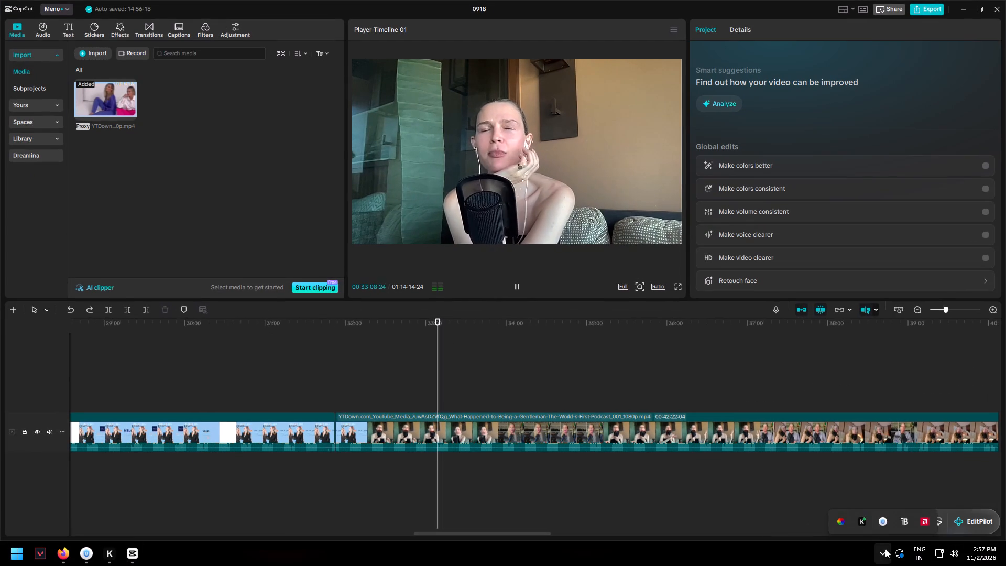
click(792, 507)
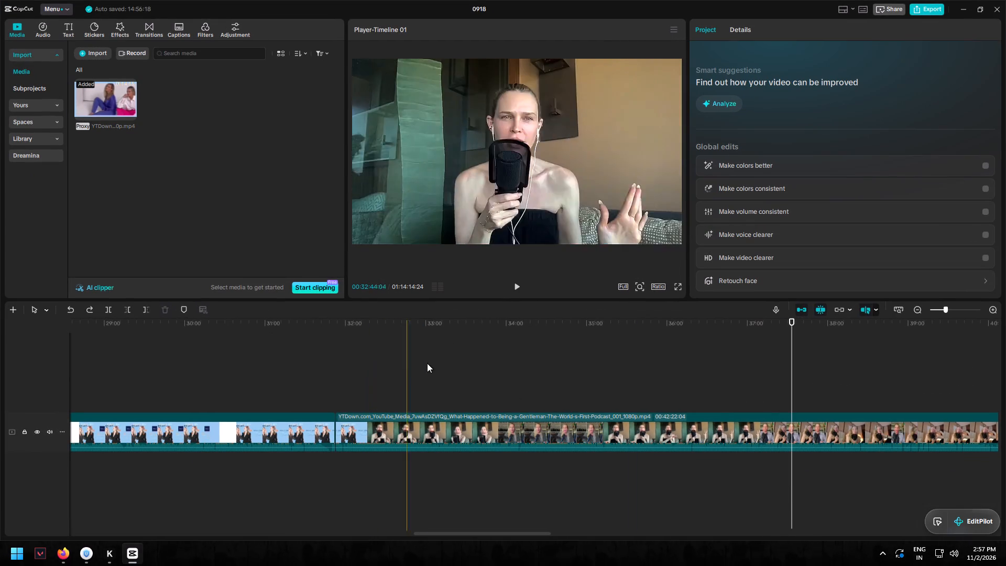
Play the footage from about 33:00 to about 34:31 to find where the segment ends.
click(430, 363)
click(514, 282)
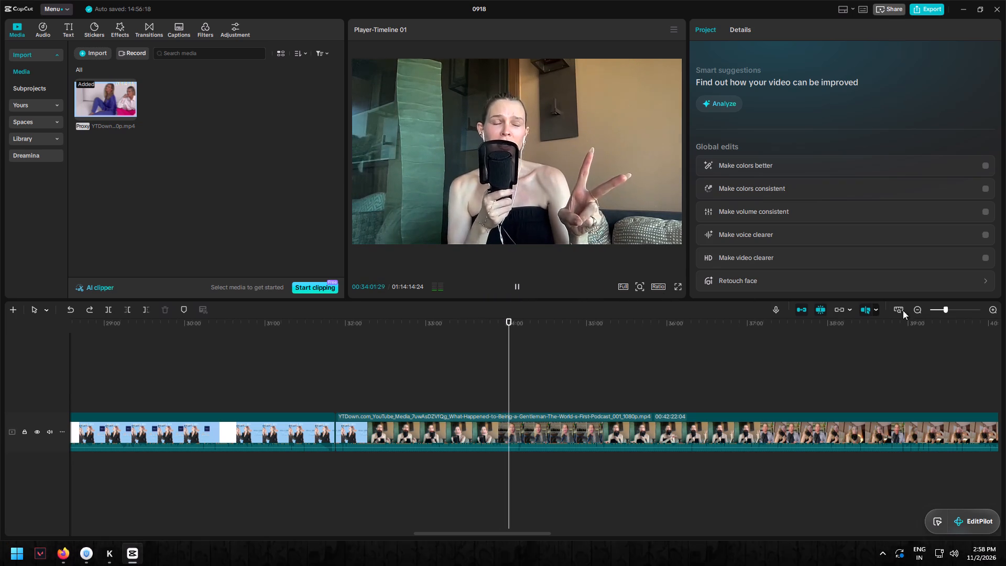
click(949, 309)
click(949, 309)
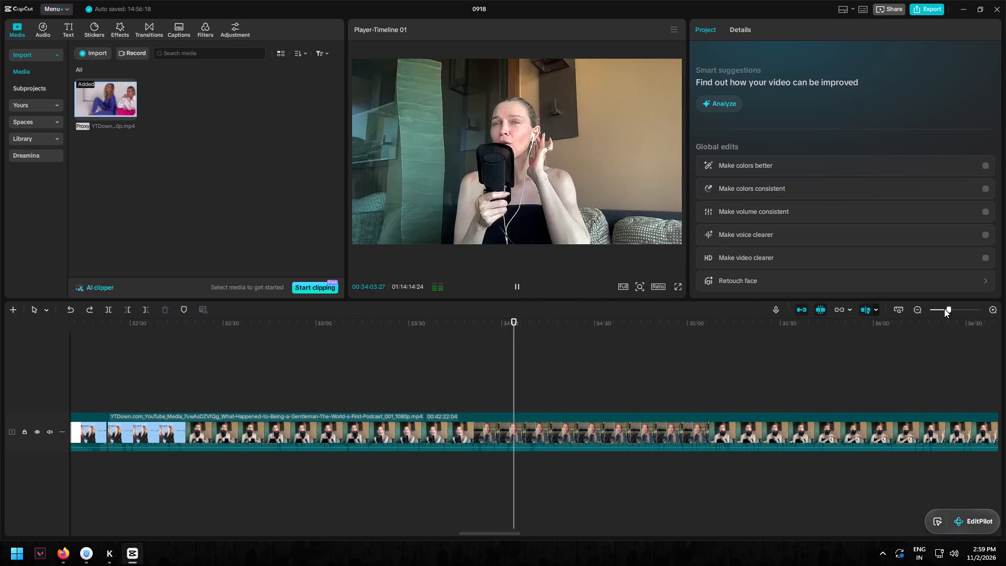
click(944, 309)
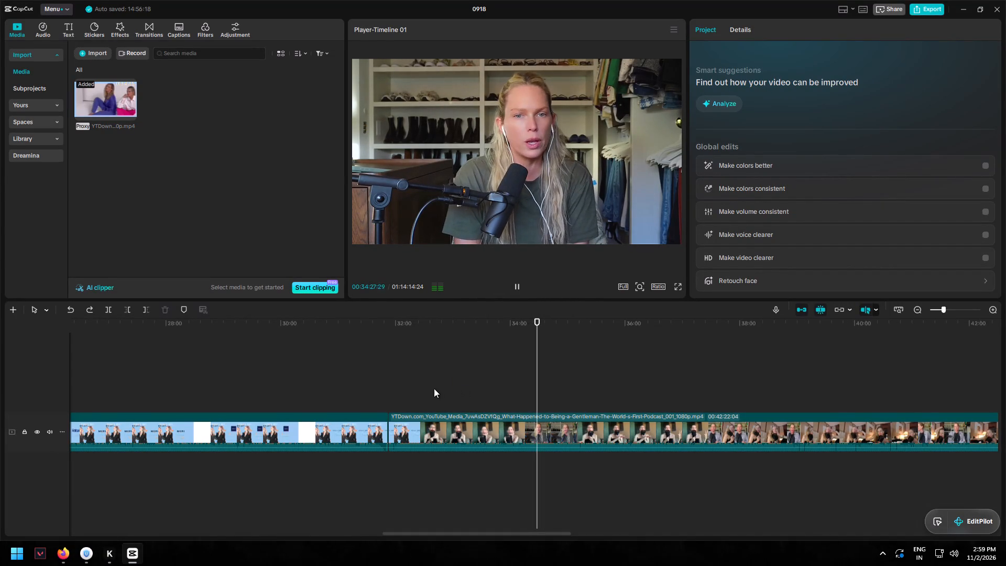
click(516, 286)
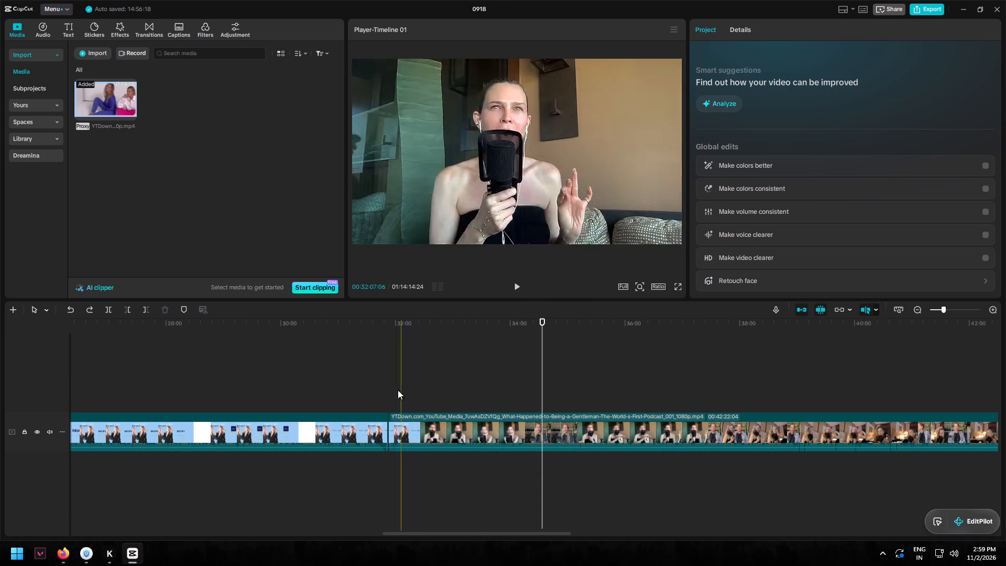
Delete the footage before the split at 00:31:52:20.
click(391, 388)
click(305, 427)
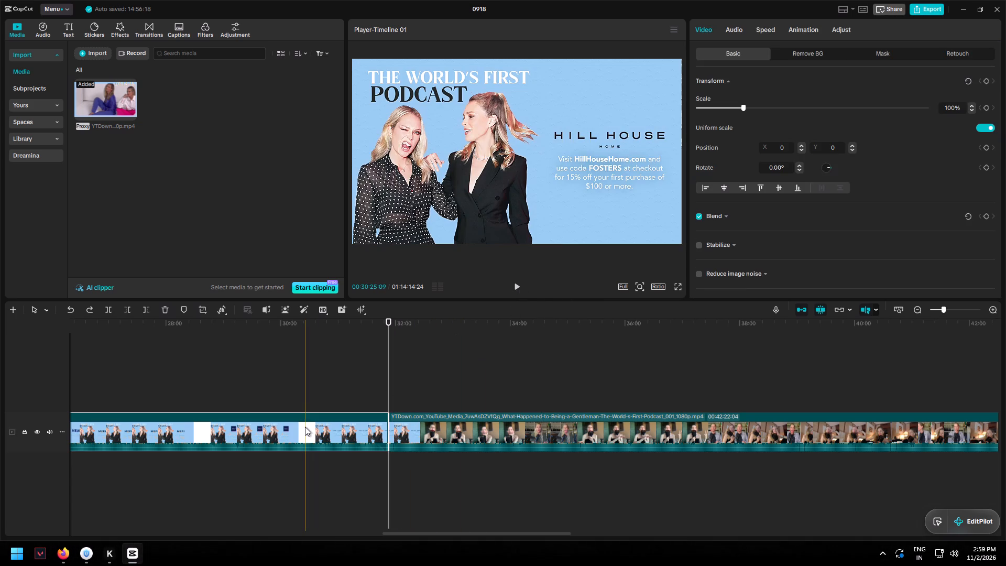
key(Delete)
Play the trimmed footage from its beginning and stop at 00:01:03:07 to locate a cut point.
drag(387, 322, 0, 342)
click(0, 342)
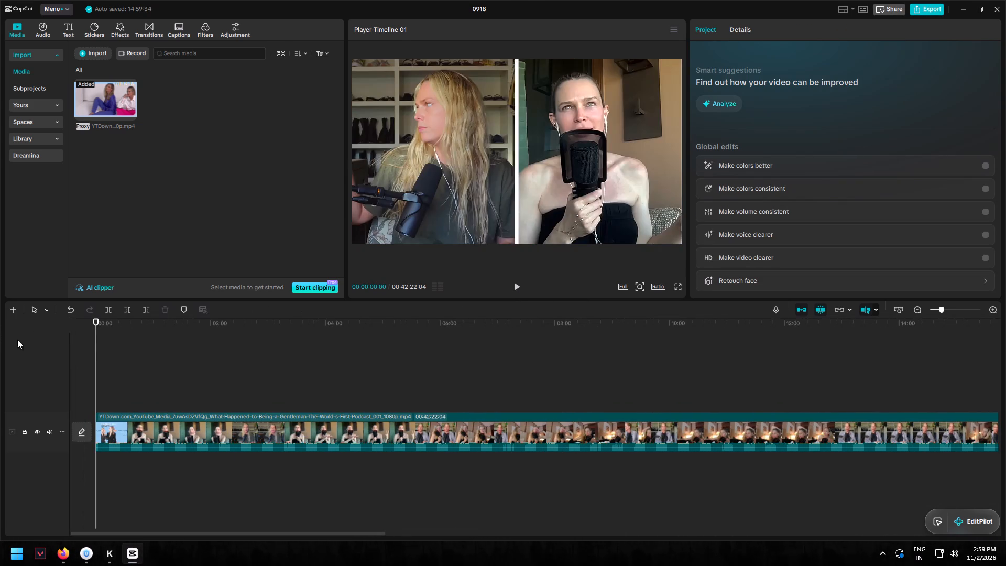
click(515, 288)
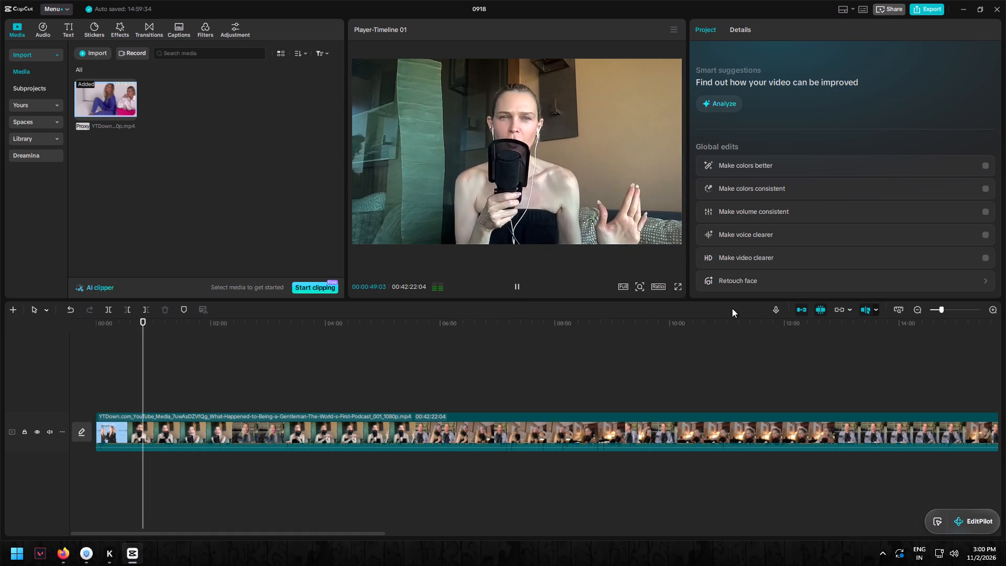
click(946, 309)
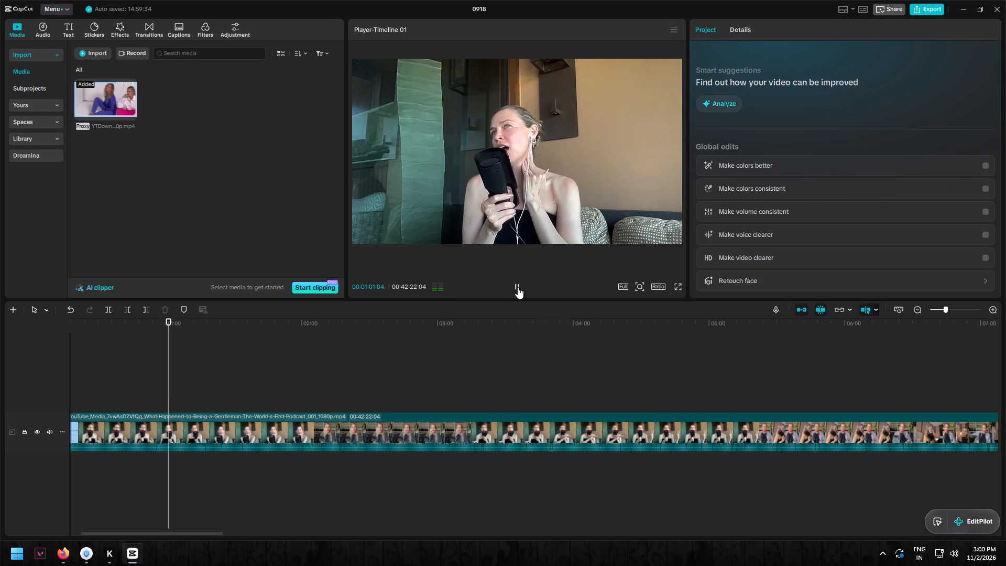
click(518, 287)
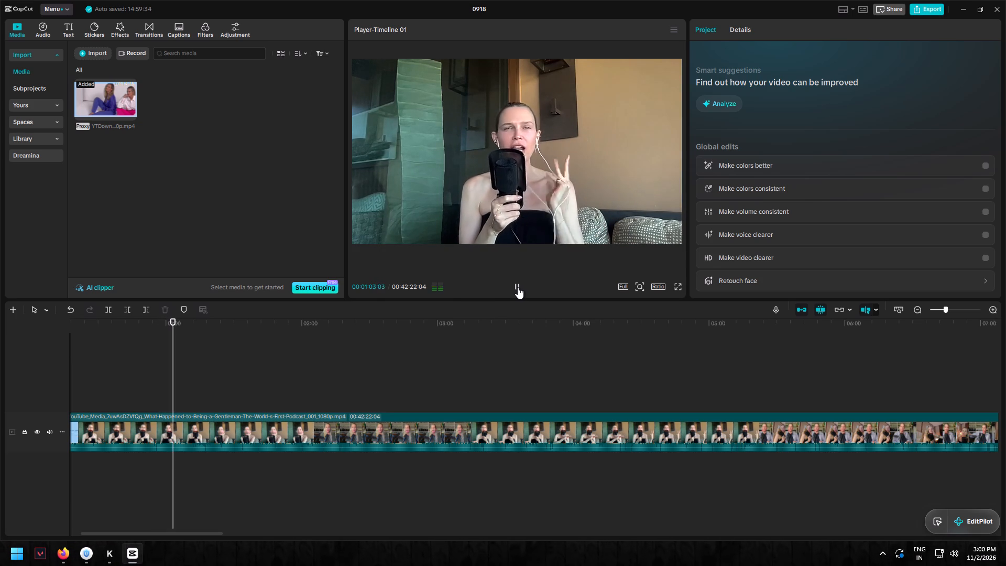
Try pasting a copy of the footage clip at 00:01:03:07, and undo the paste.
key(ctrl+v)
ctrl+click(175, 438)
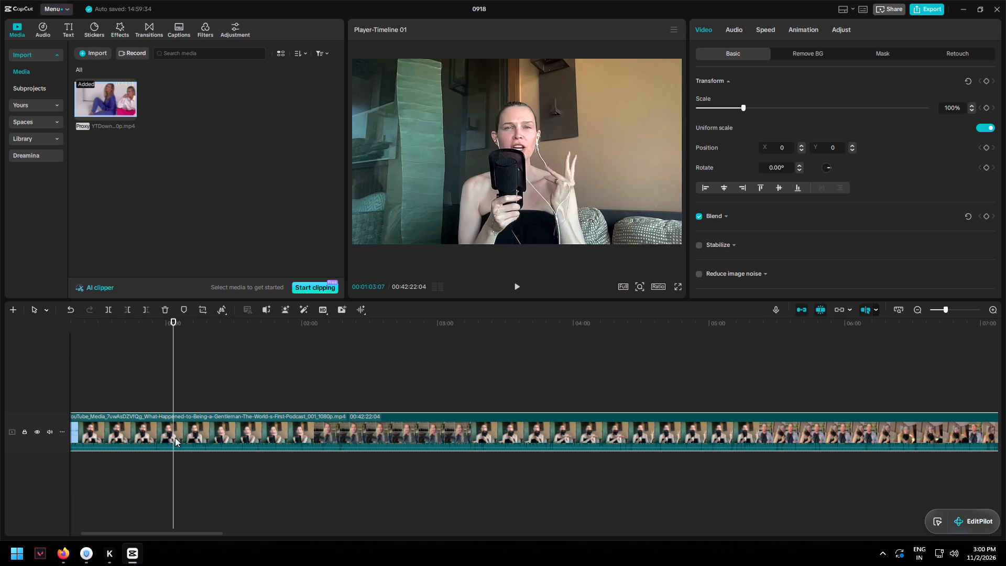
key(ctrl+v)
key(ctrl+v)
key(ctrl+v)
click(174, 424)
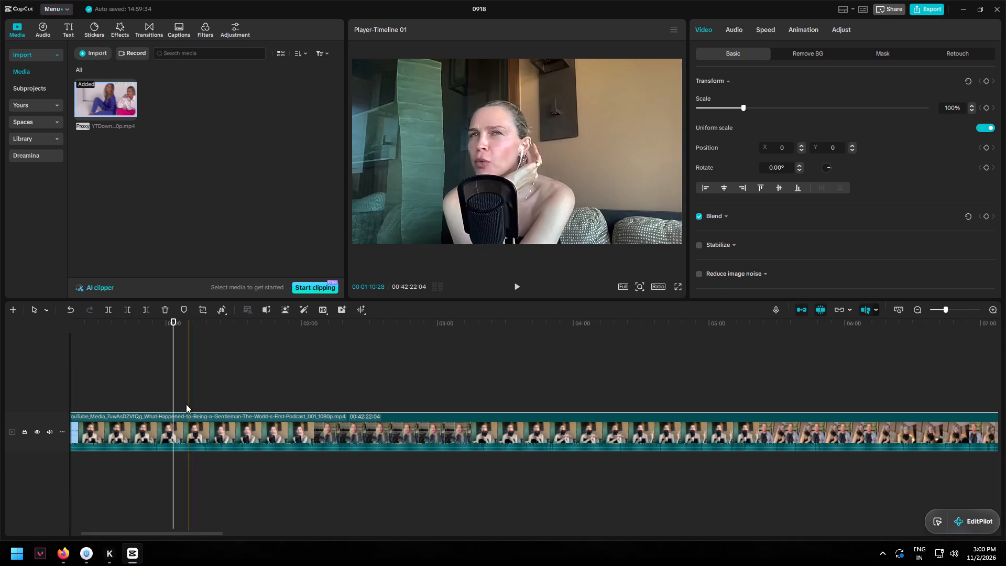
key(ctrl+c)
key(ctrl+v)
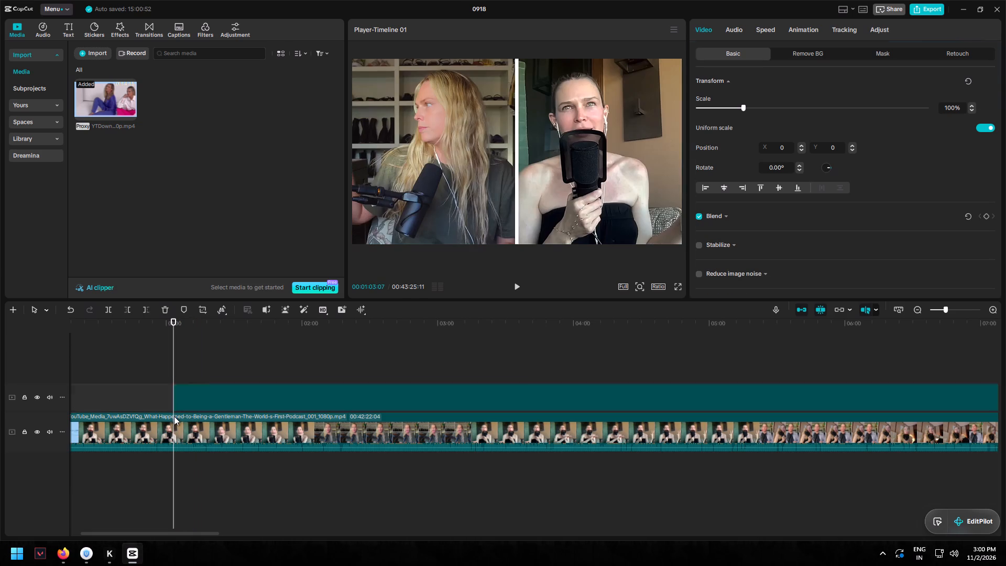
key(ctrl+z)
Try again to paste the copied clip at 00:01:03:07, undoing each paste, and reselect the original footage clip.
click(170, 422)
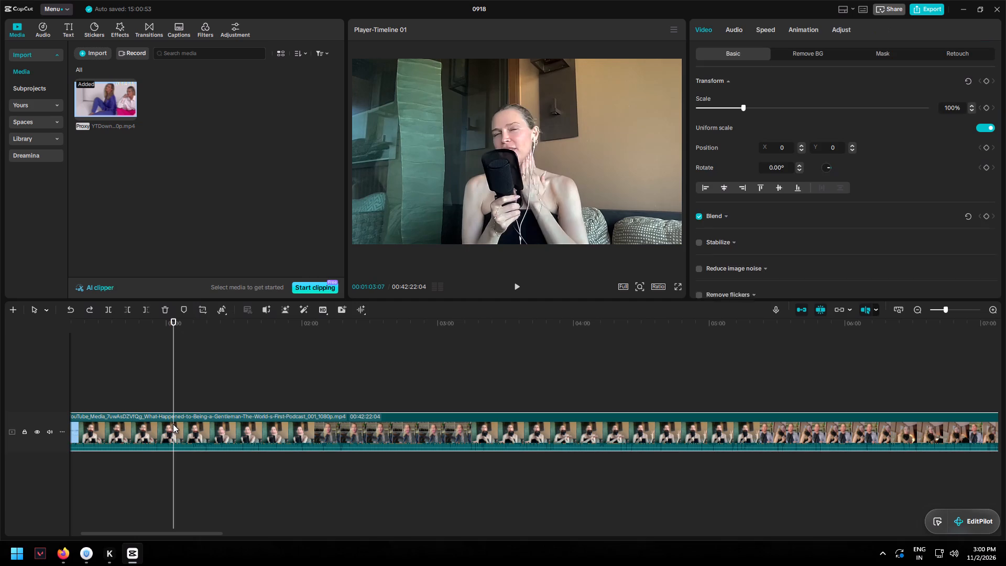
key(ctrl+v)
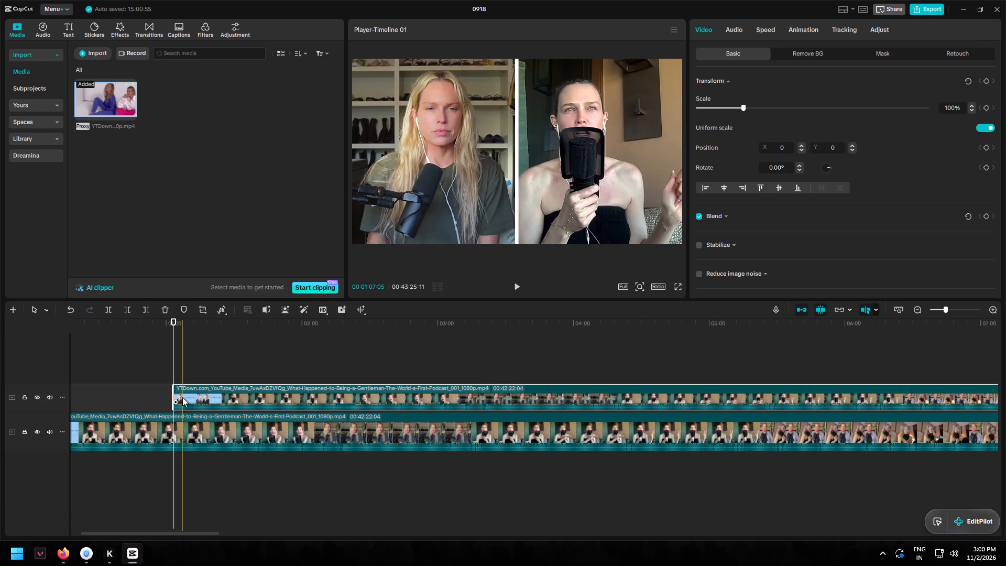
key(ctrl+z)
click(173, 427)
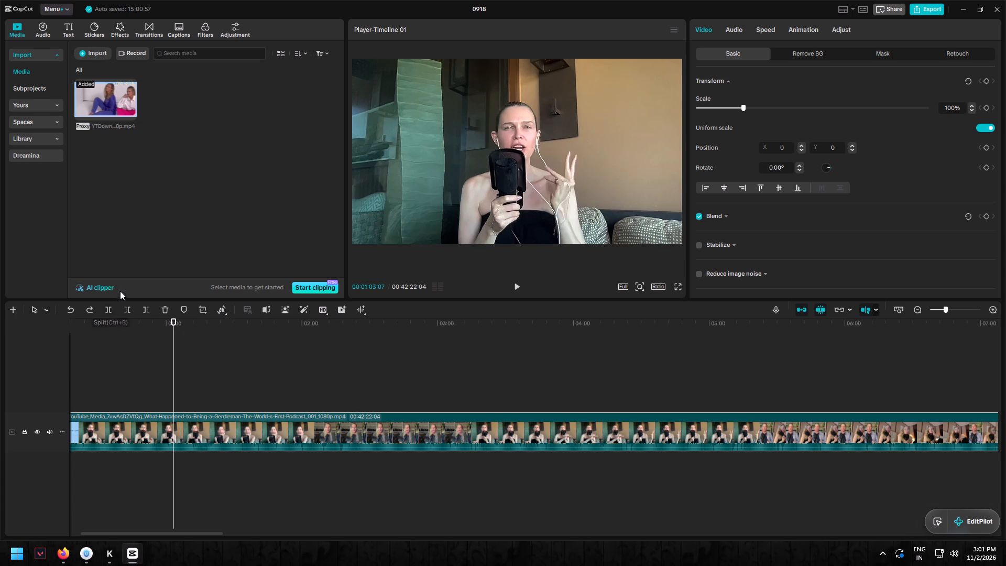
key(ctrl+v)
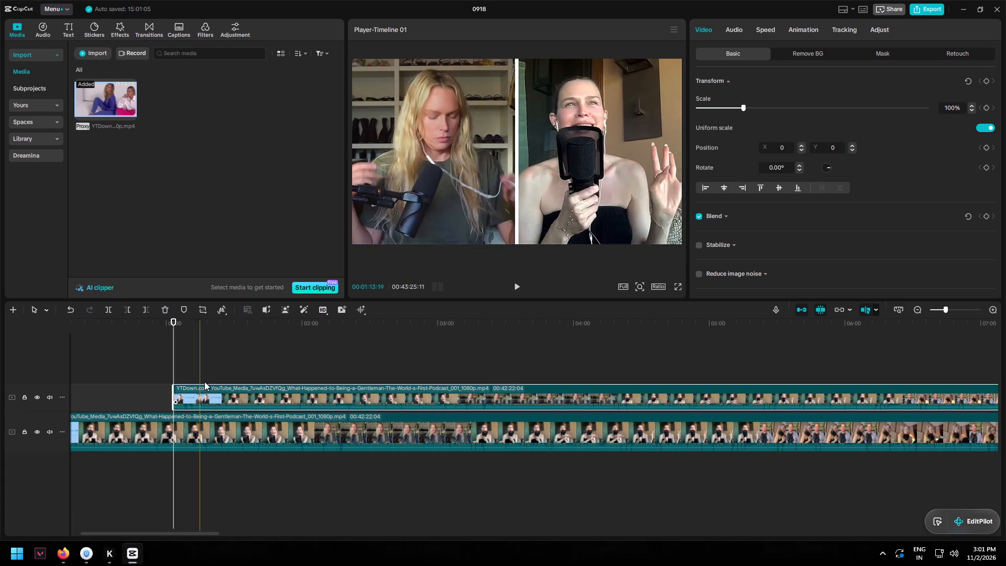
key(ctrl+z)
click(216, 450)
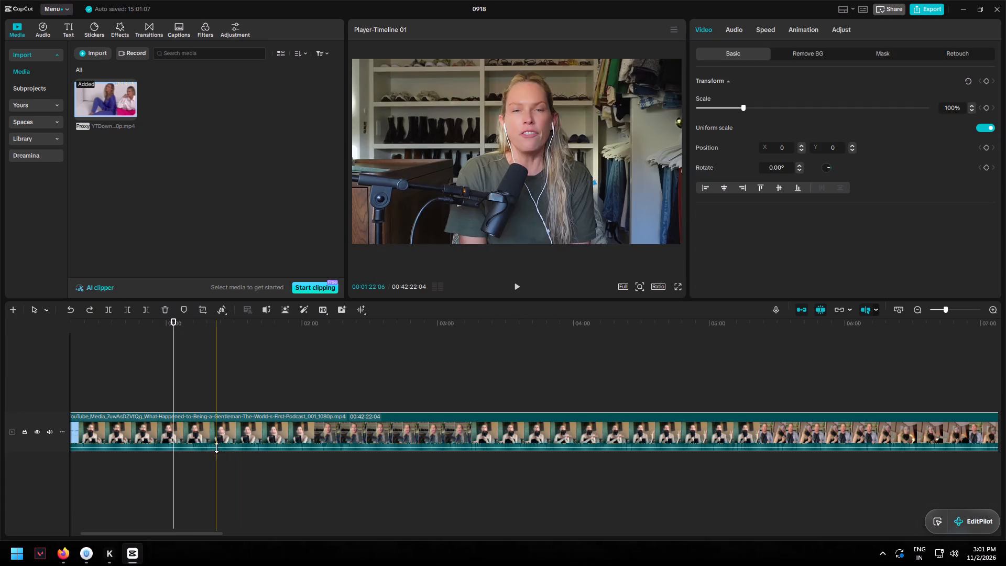
Split the footage clip at 00:01:03:07 and delete everything after the split.
click(172, 431)
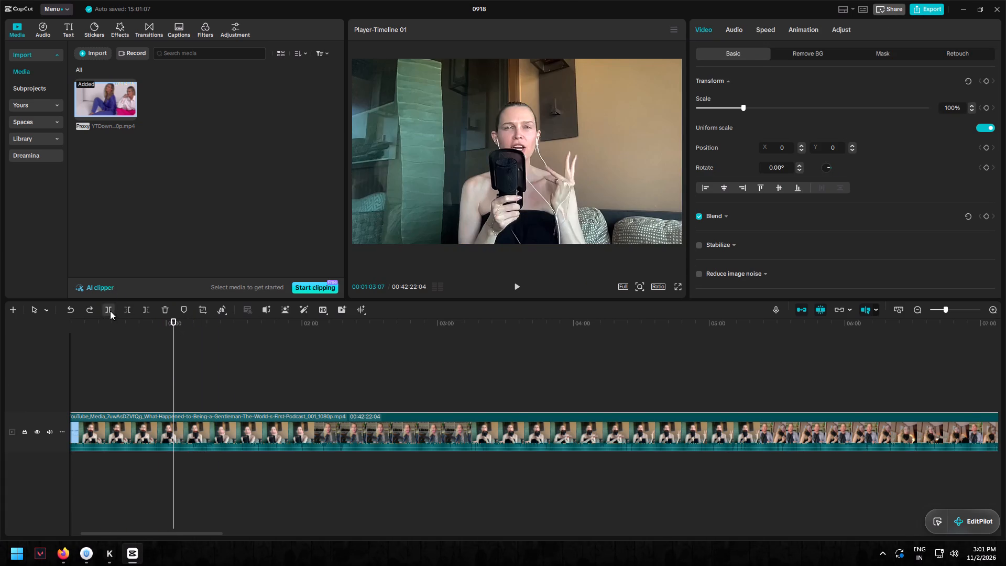
click(110, 311)
key(Delete)
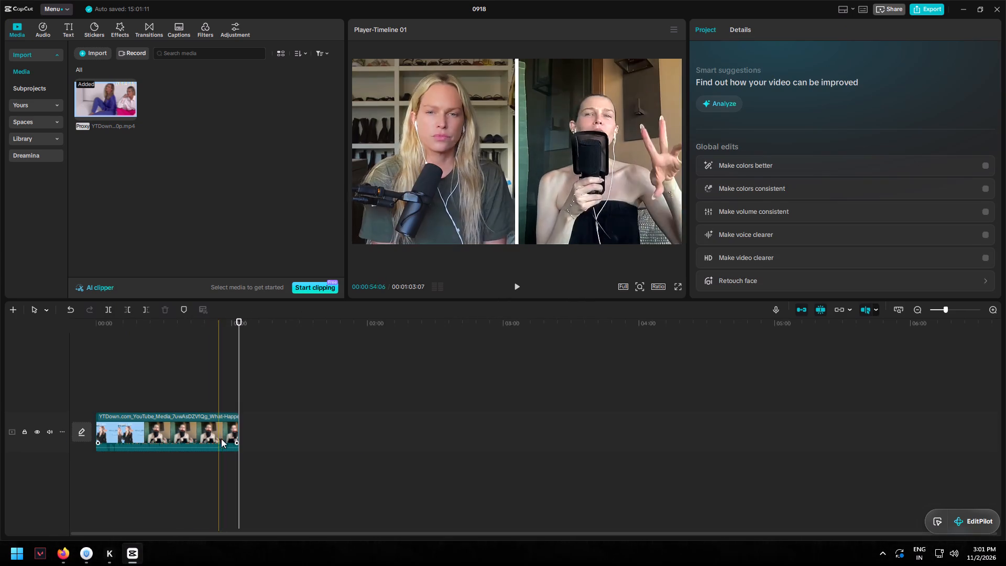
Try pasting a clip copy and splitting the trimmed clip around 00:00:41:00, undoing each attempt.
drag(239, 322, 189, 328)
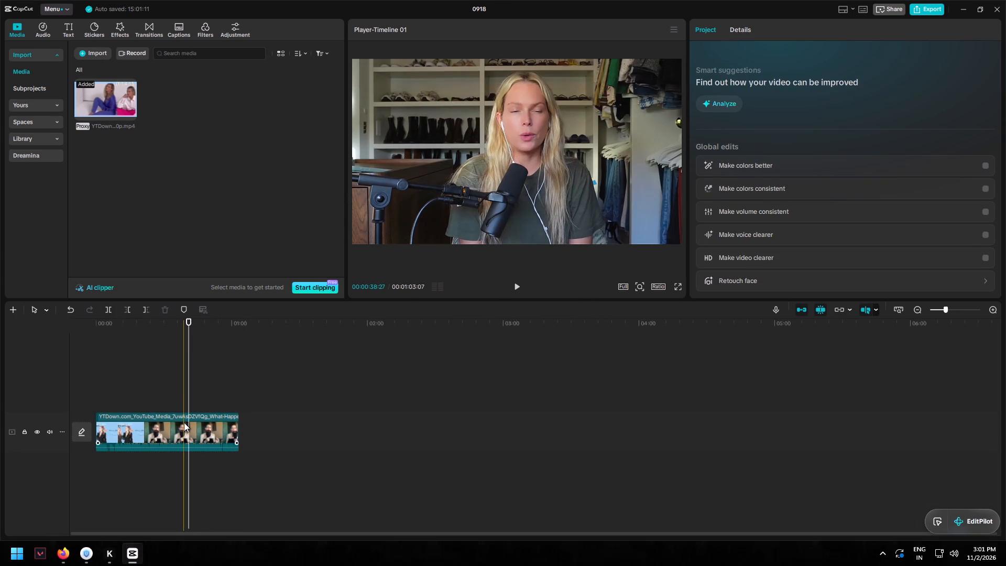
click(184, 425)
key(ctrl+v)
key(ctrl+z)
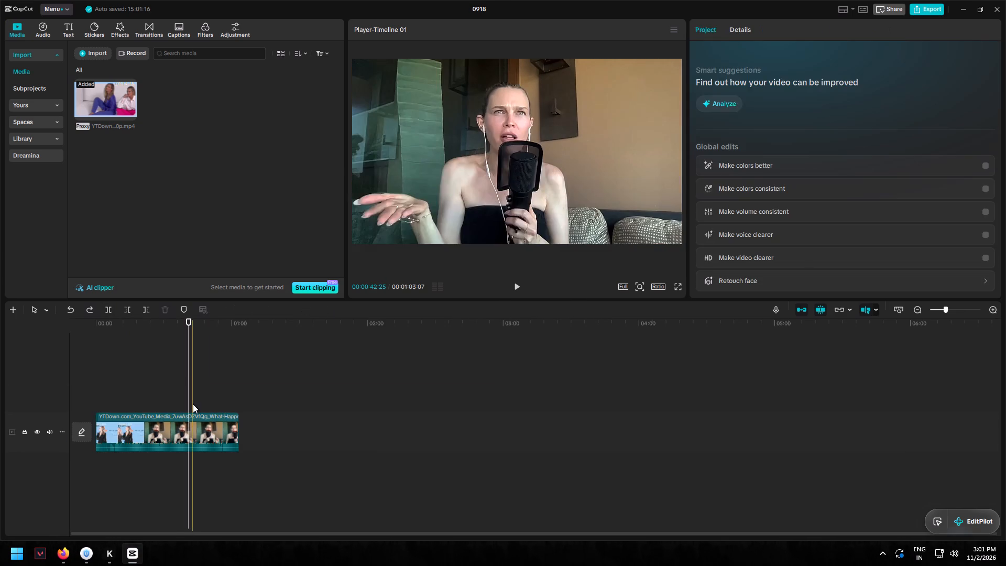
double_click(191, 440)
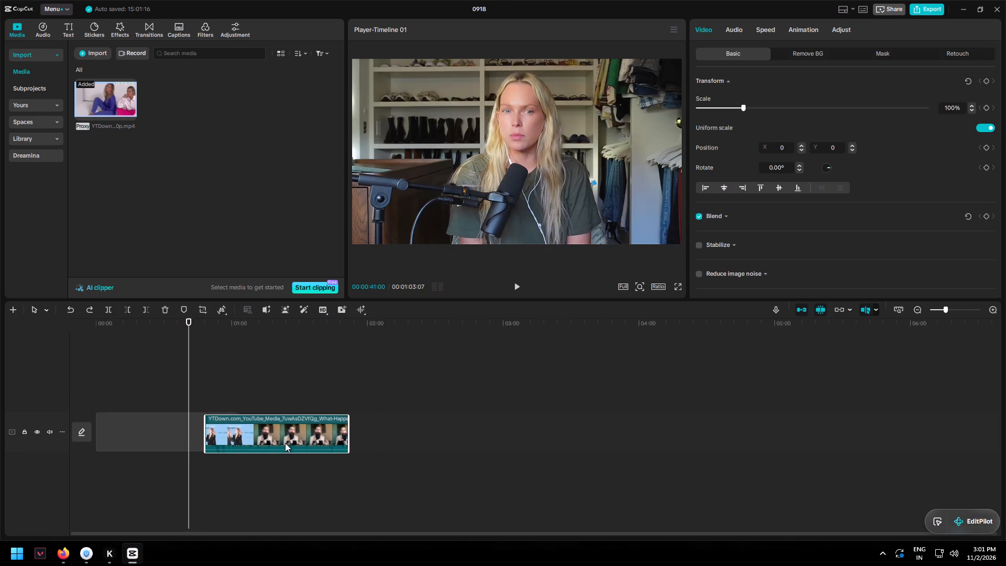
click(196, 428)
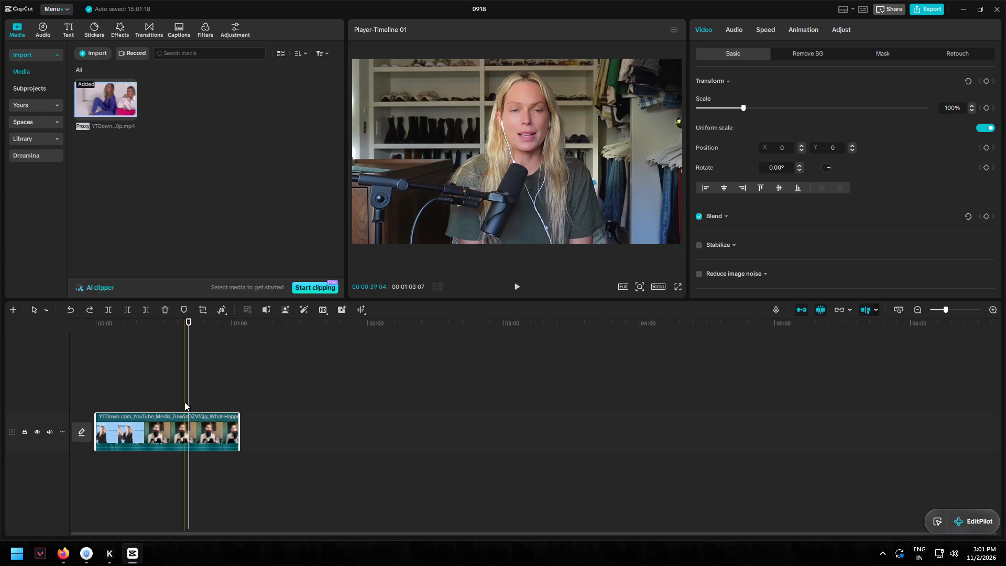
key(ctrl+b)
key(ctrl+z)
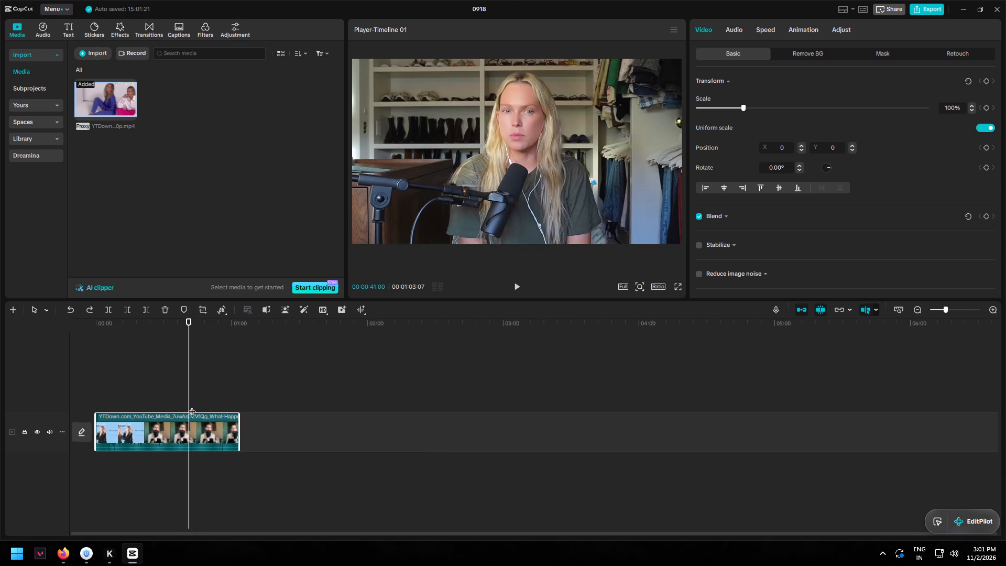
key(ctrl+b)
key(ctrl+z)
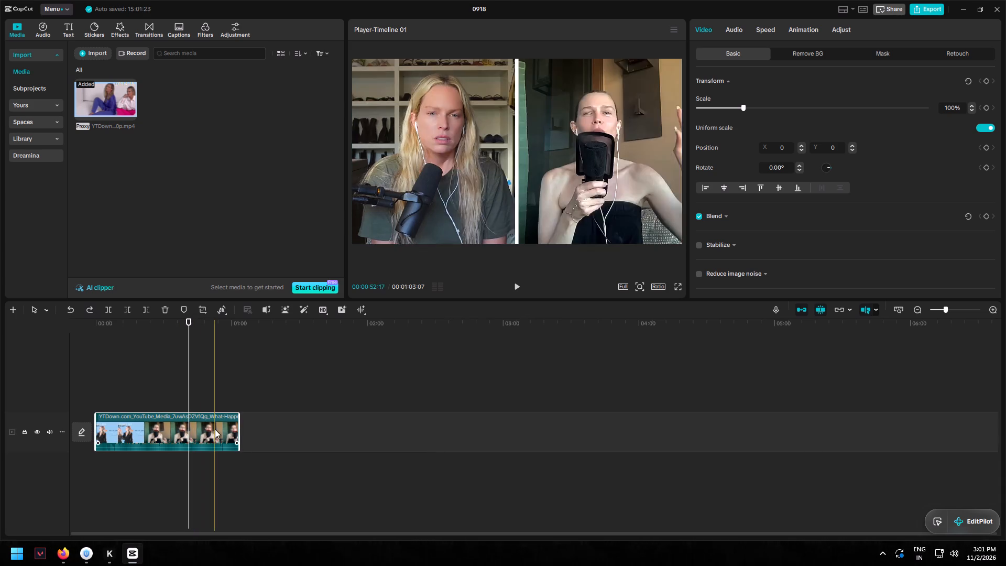
Play the clip's opening to find the start point, split it at 00:00:01:27, and delete the part before the split.
click(952, 309)
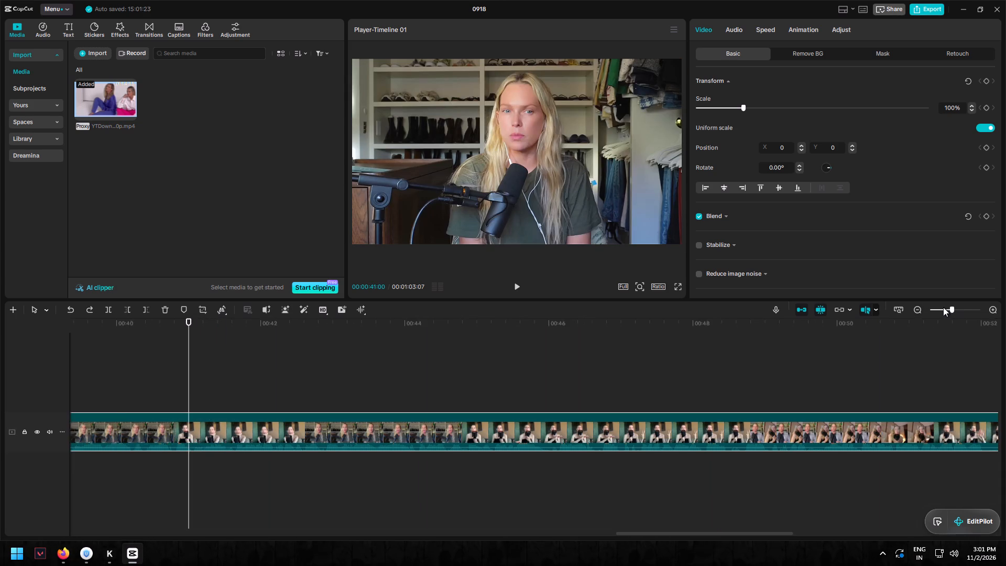
click(943, 307)
drag(189, 320, 32, 313)
click(938, 311)
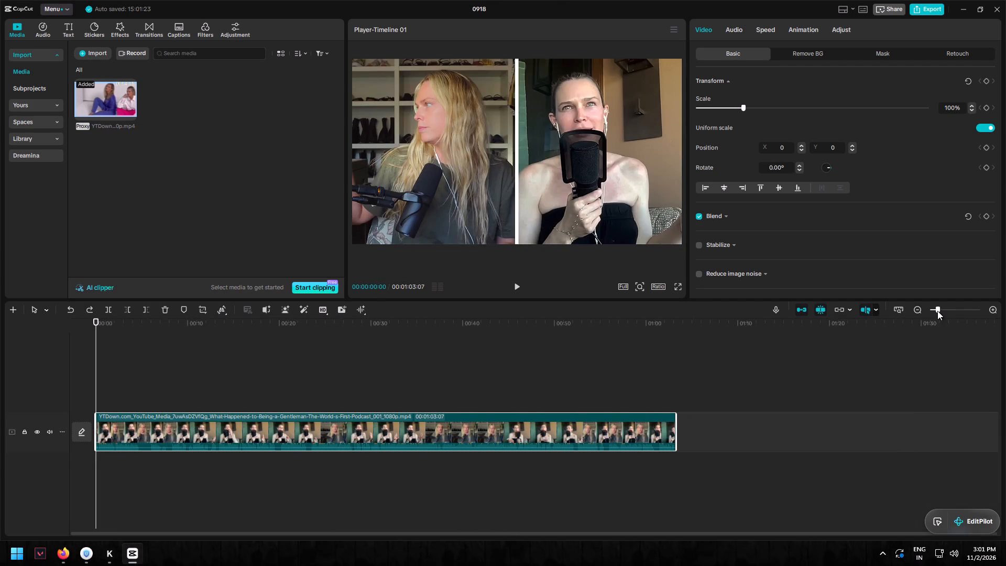
drag(95, 321, 81, 324)
drag(81, 324, 81, 324)
click(519, 287)
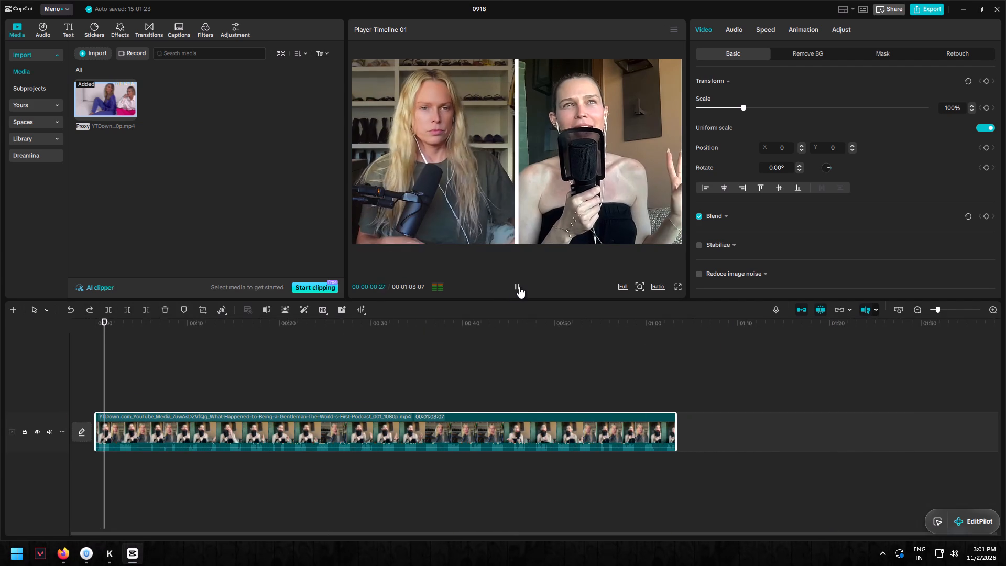
click(519, 287)
click(520, 287)
click(520, 287)
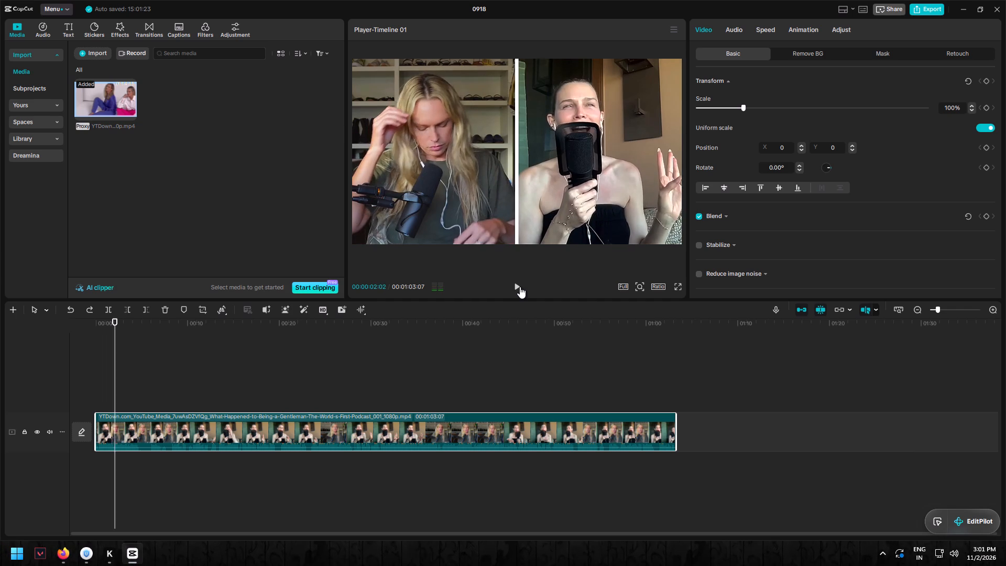
click(520, 287)
click(520, 287)
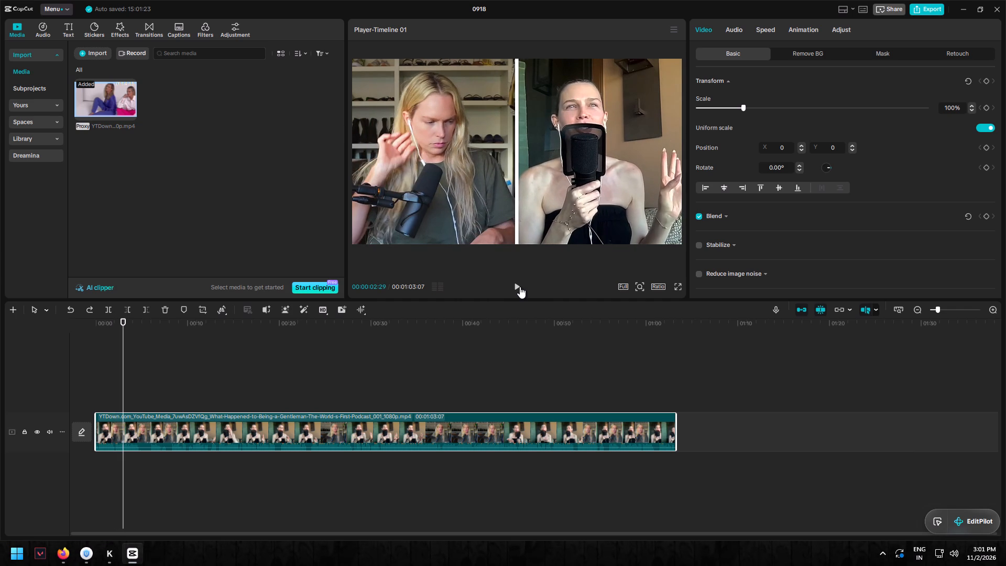
click(112, 399)
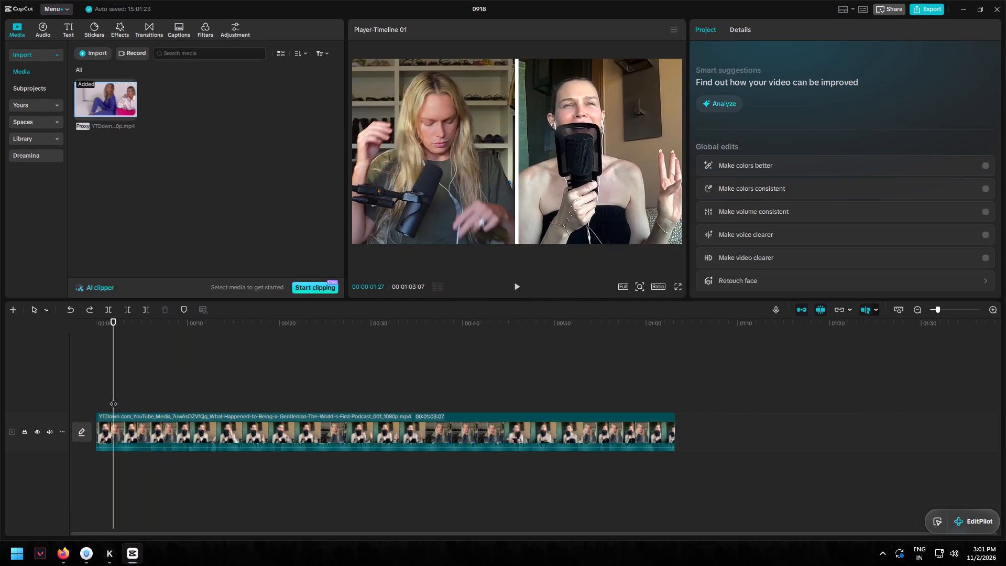
key(ctrl+b)
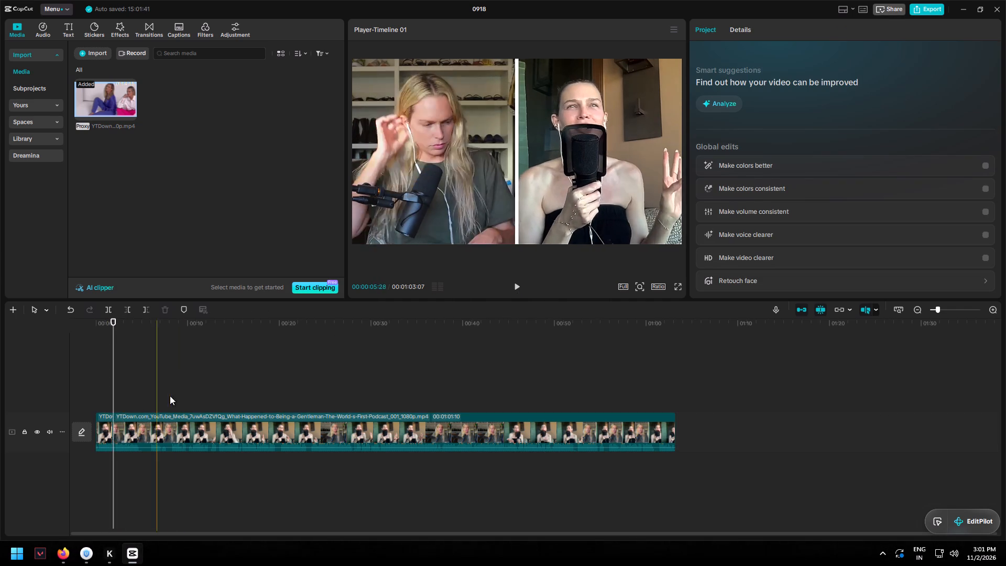
click(102, 429)
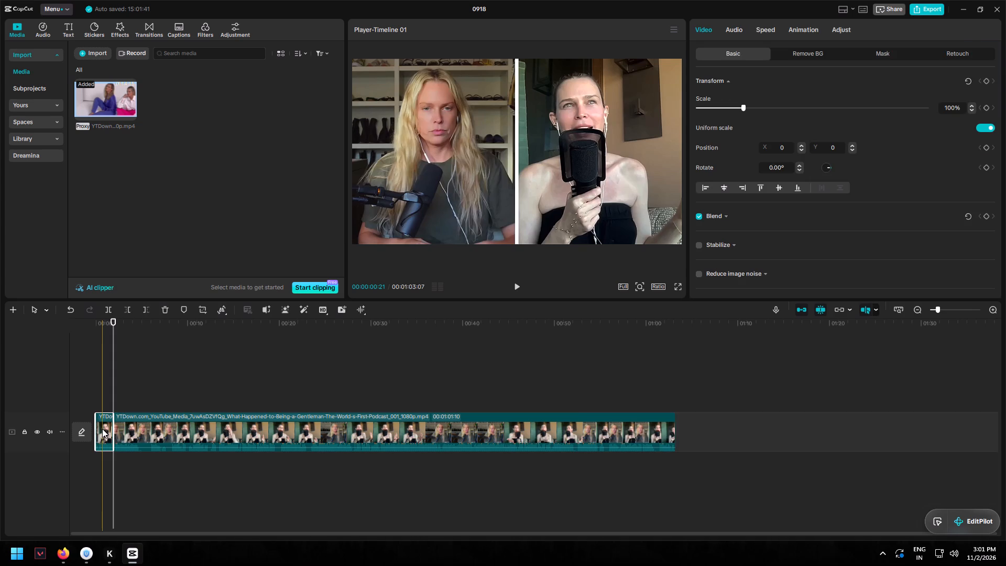
key(Delete)
Play the clip from its beginning, split it at 00:00:02:27 and 00:00:04:00, and delete the section between the splits.
drag(113, 356, 82, 355)
click(82, 355)
click(517, 288)
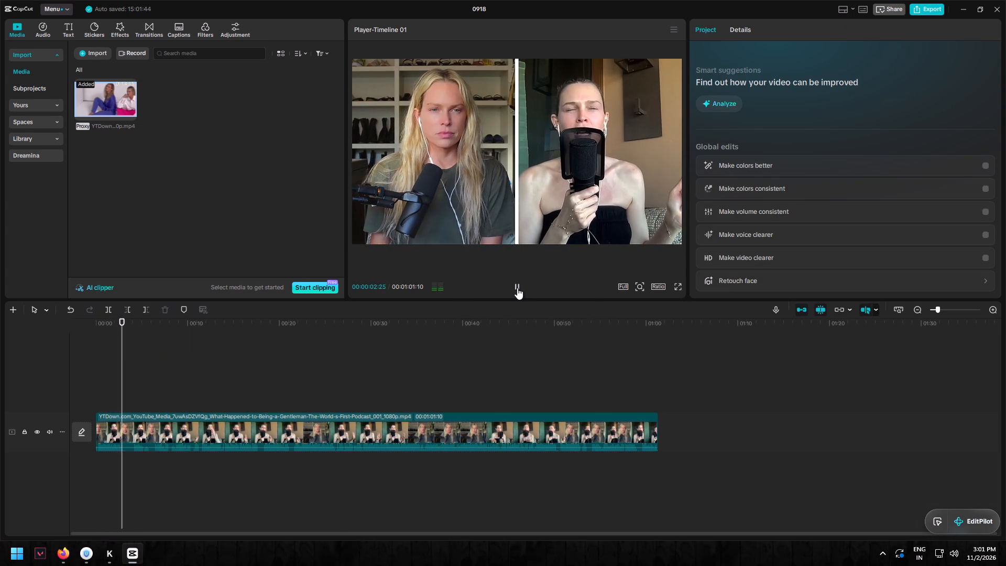
click(517, 288)
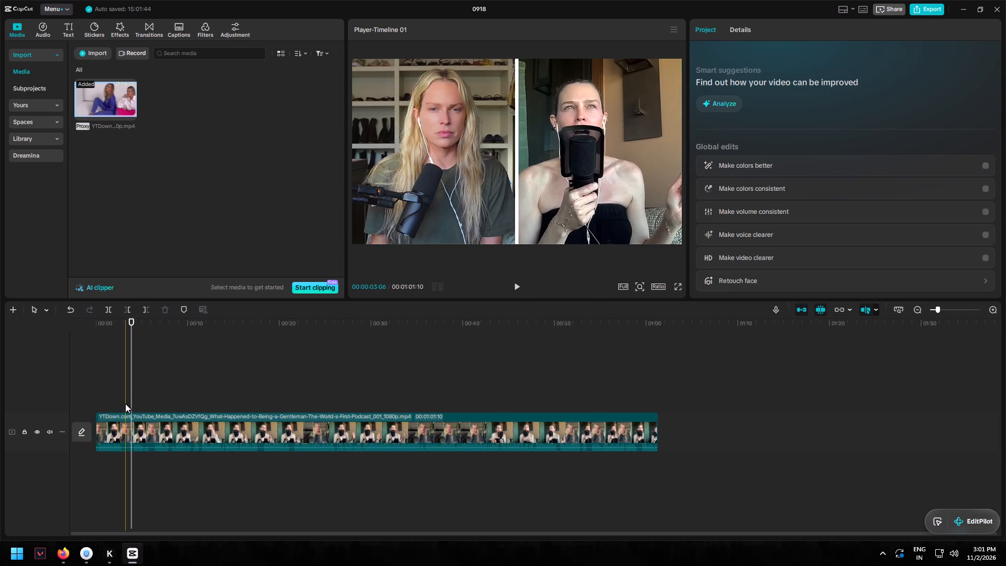
click(125, 404)
click(122, 404)
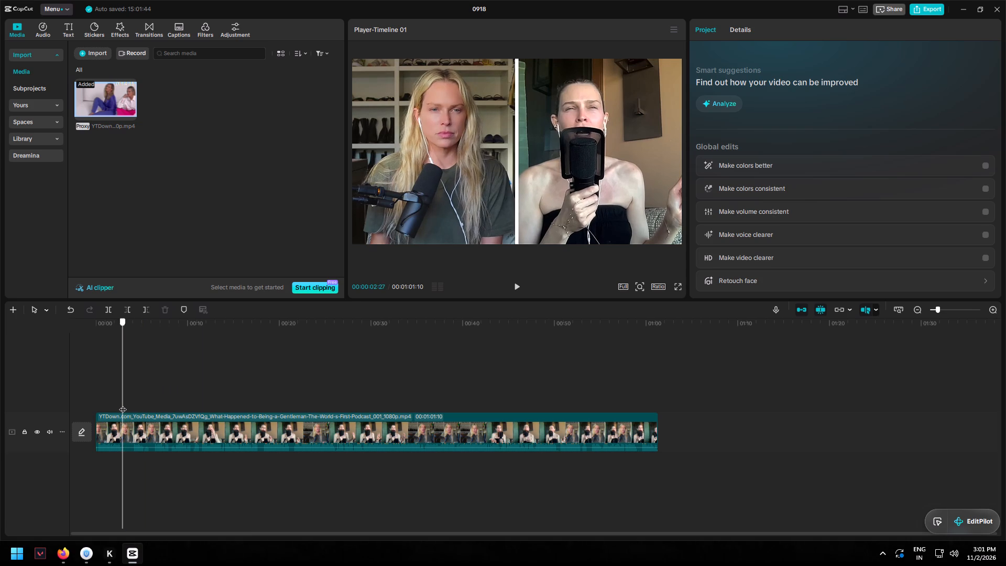
key(ctrl+b)
click(133, 407)
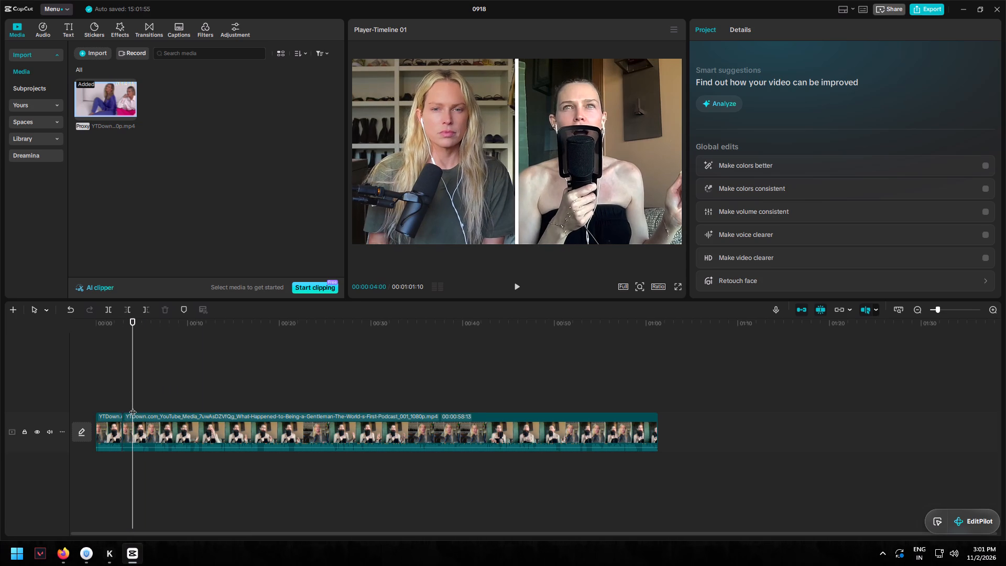
key(ctrl+b)
click(128, 425)
key(Delete)
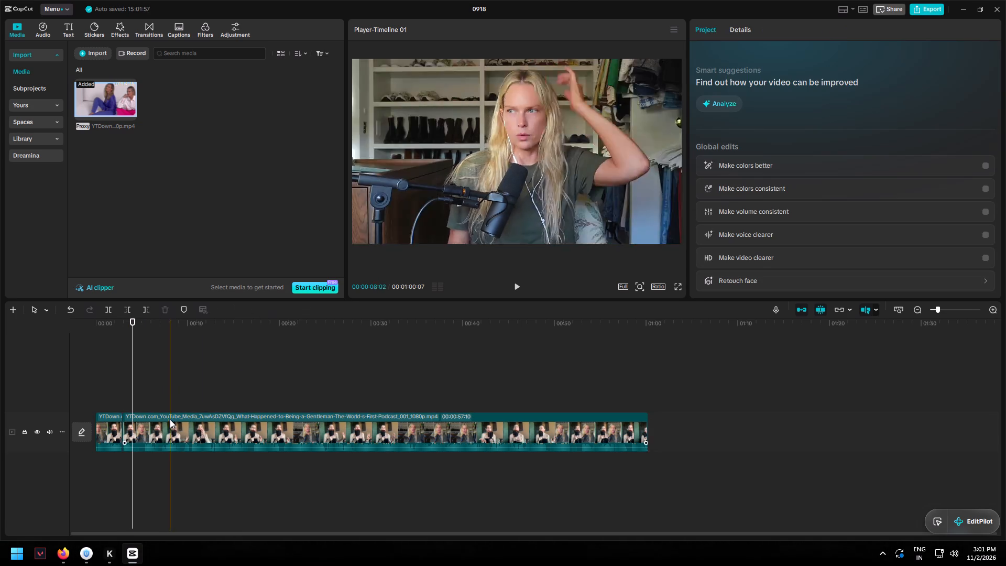
Review the opening again, split the footage at 00:00:04:19 and 00:00:05:06, and delete the short section between the splits.
click(103, 380)
click(513, 281)
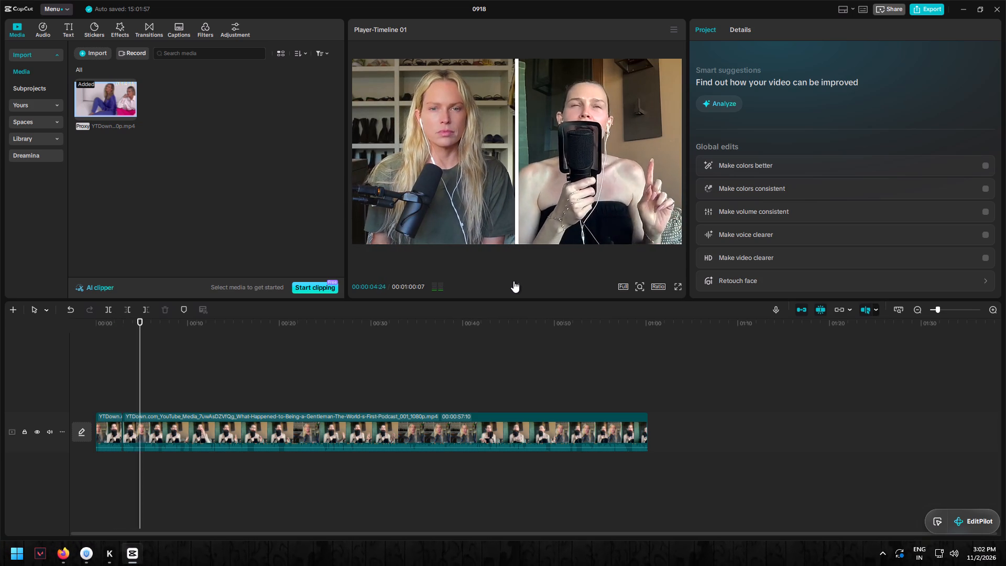
double_click(513, 281)
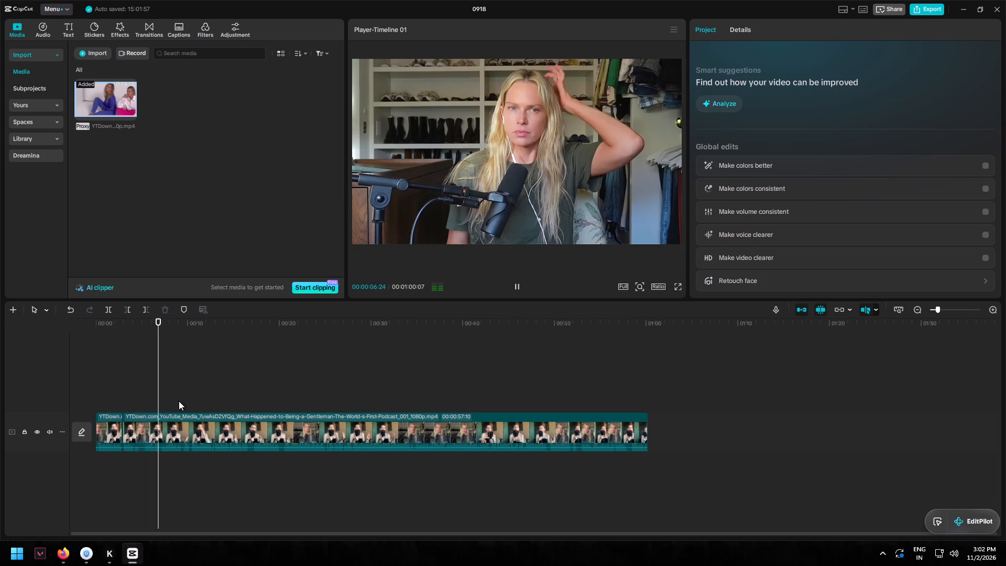
click(140, 426)
click(522, 284)
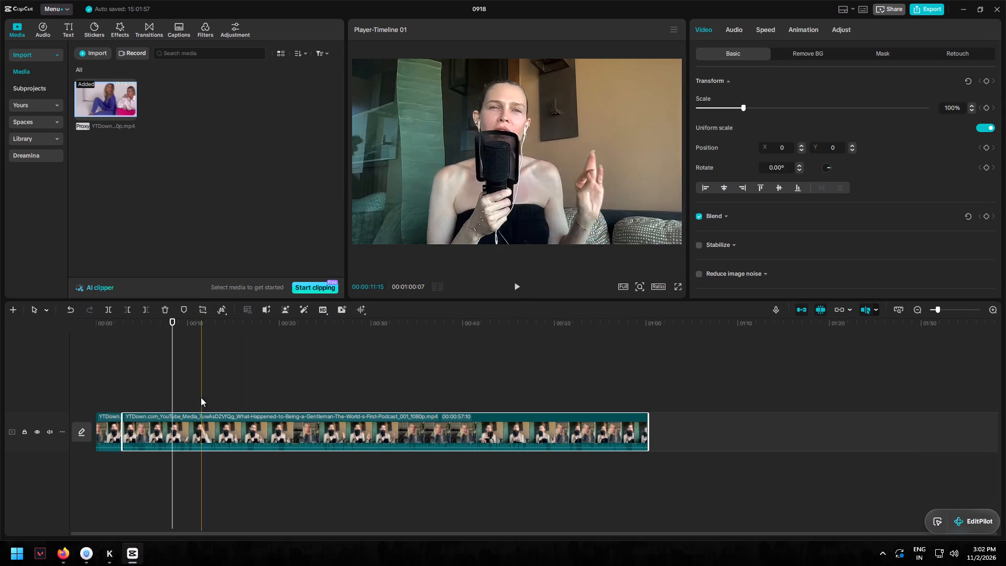
click(138, 401)
key(ctrl+b)
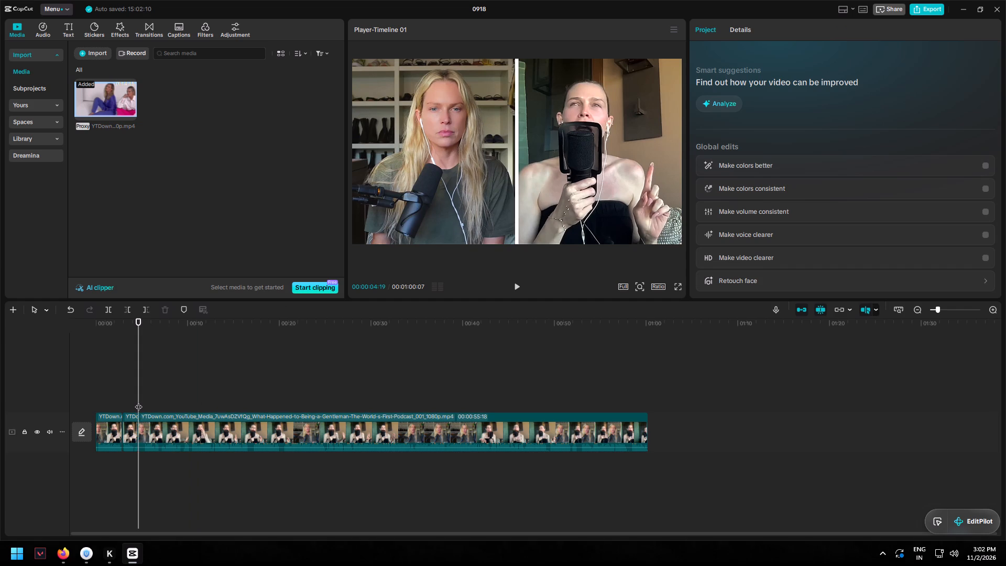
click(143, 416)
double_click(144, 415)
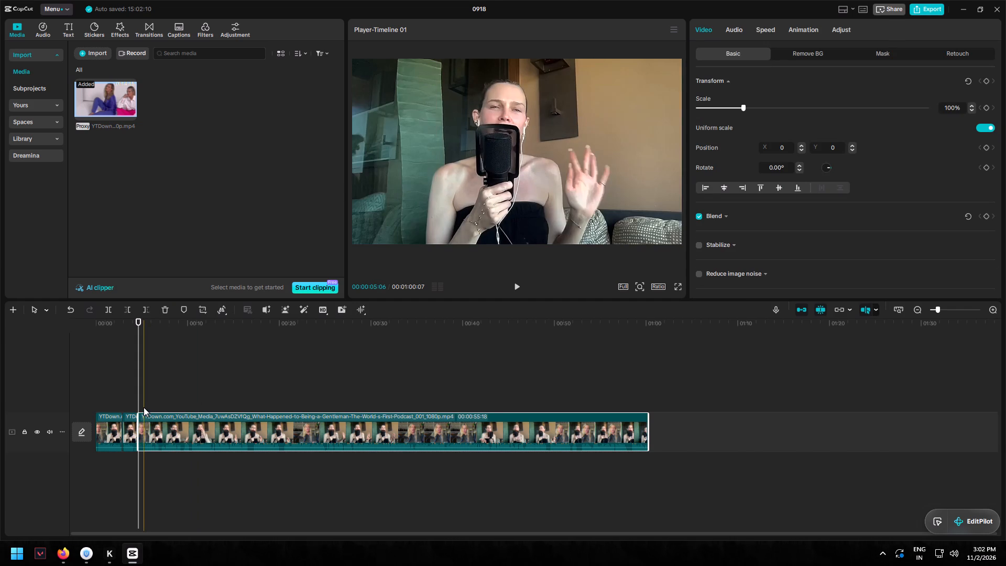
click(144, 407)
key(ctrl+b)
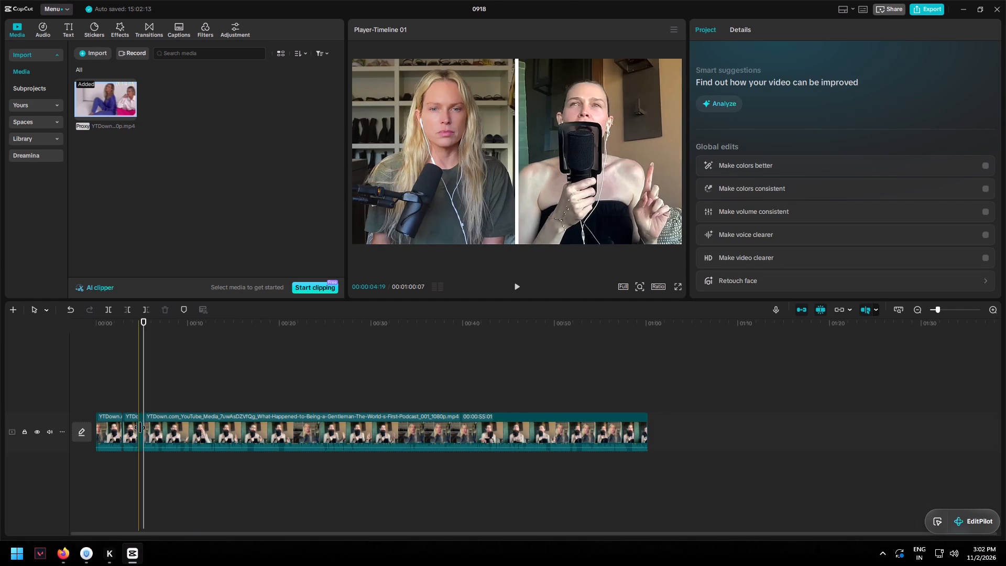
click(140, 428)
key(Delete)
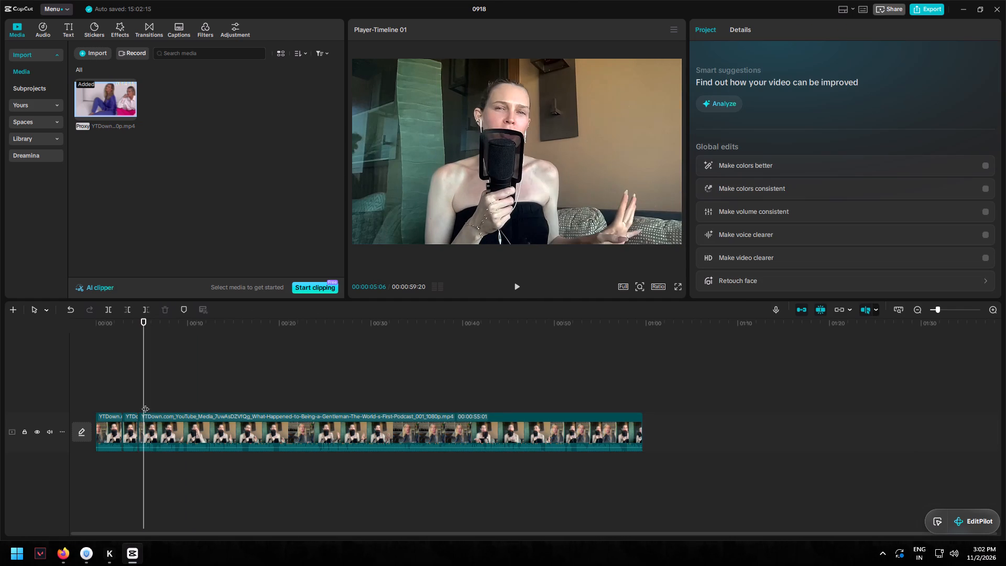
Review the edited footage from just before the latest cut through to its end, replaying the passage from about 00:00:47:08.
click(134, 388)
click(517, 287)
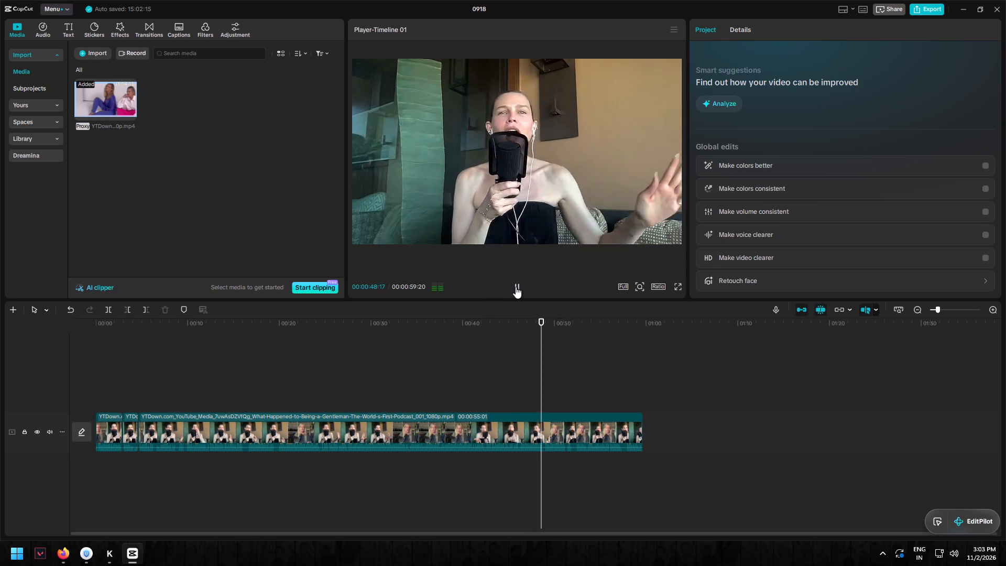
click(516, 286)
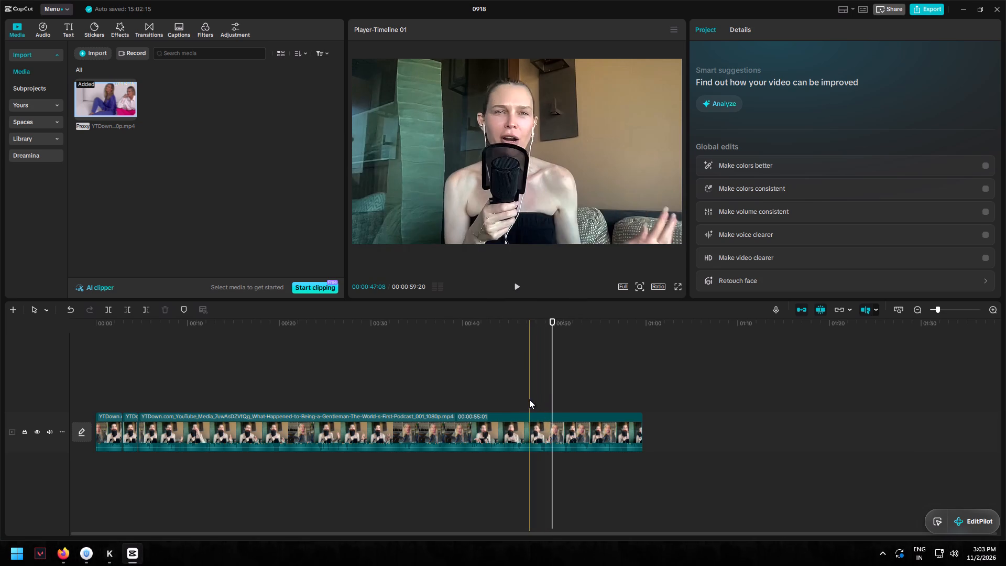
click(529, 399)
click(516, 287)
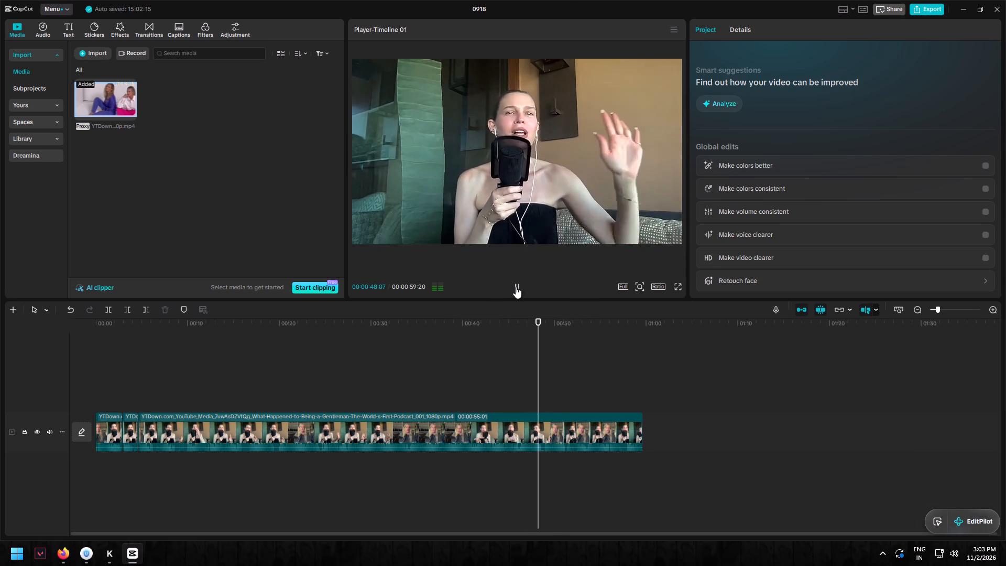
double_click(516, 287)
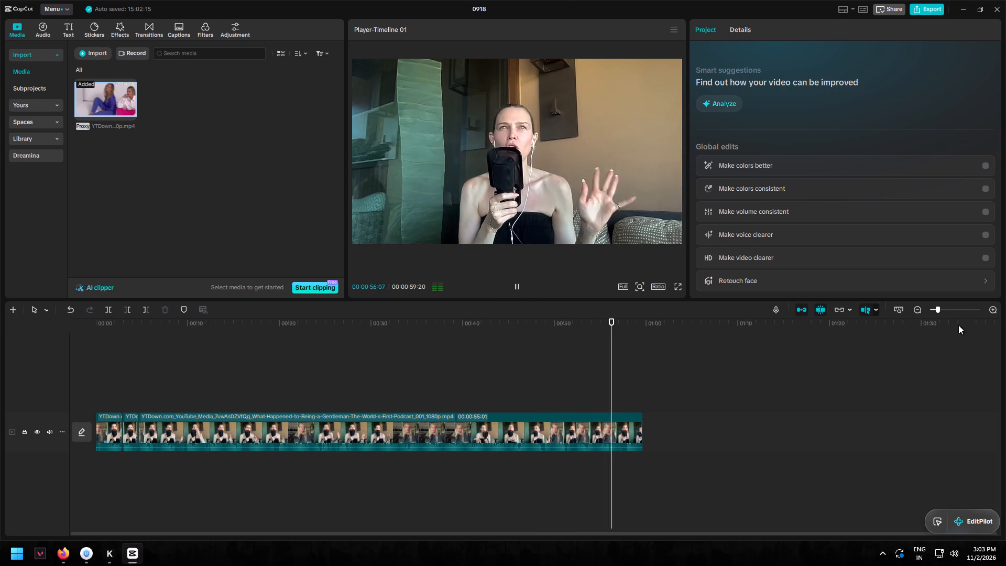
double_click(938, 309)
click(941, 308)
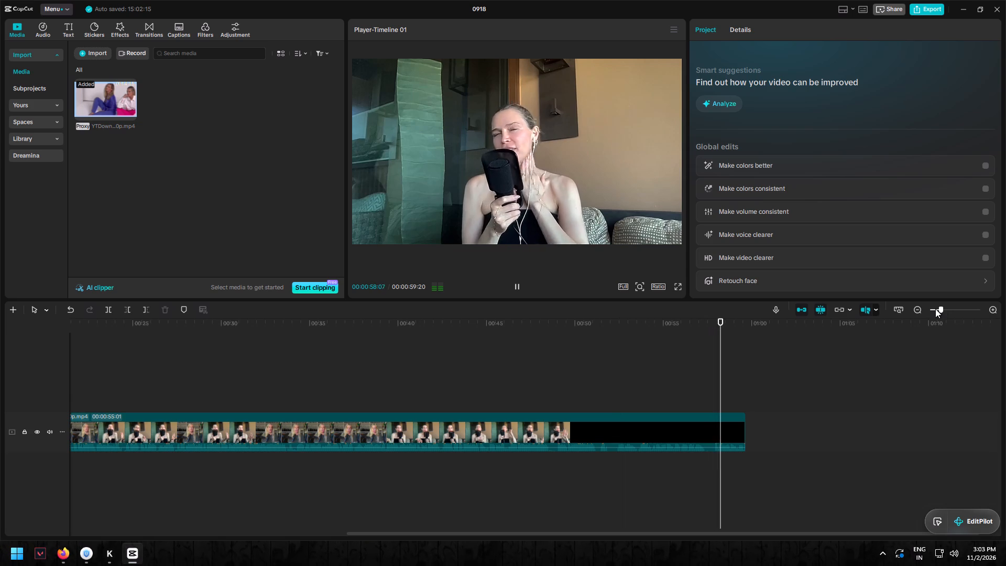
click(935, 309)
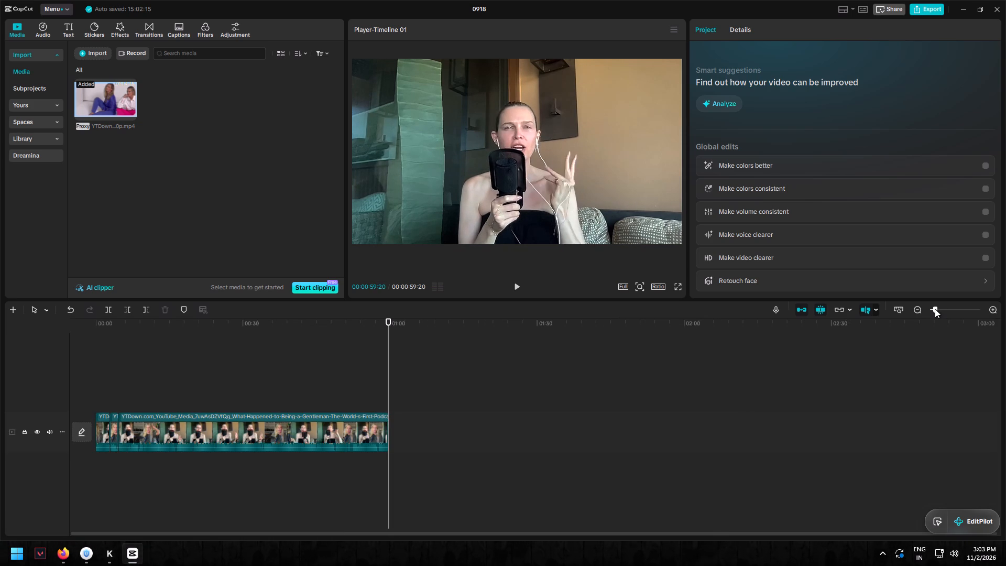
Play the footage from 00:00:39:02 to find the end point, split it at 00:00:52:05, and delete the part after the split.
click(939, 310)
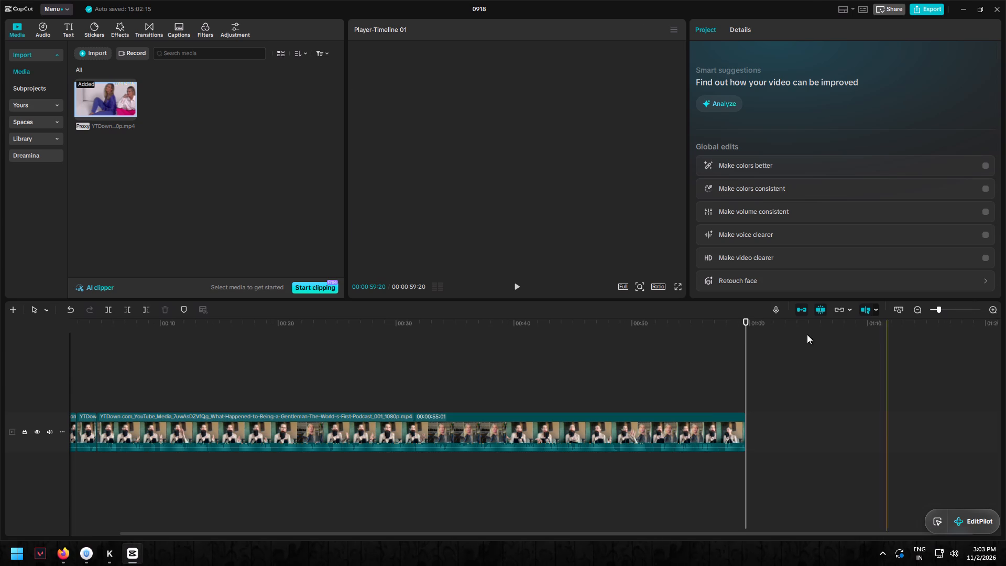
click(642, 350)
click(550, 363)
click(503, 361)
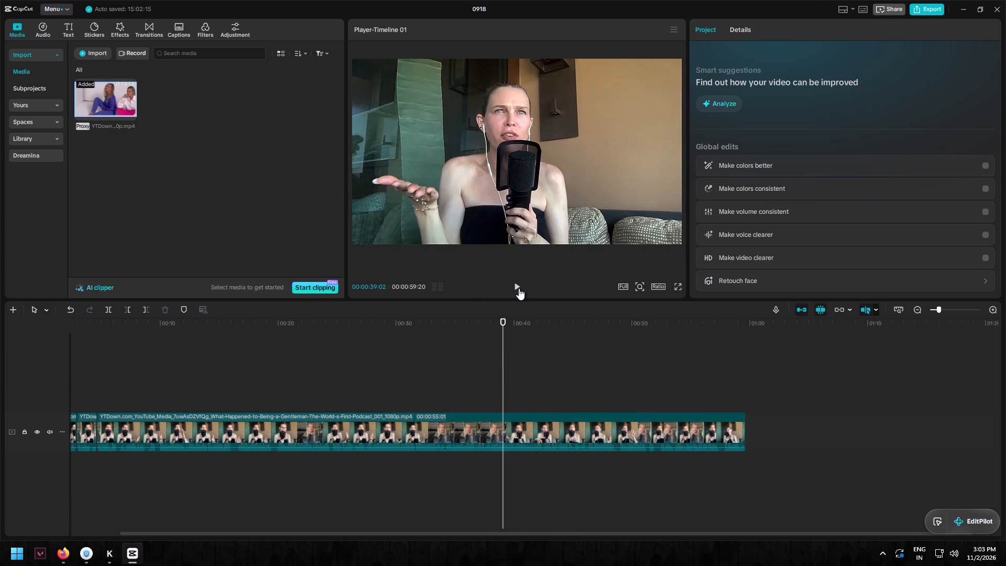
click(519, 288)
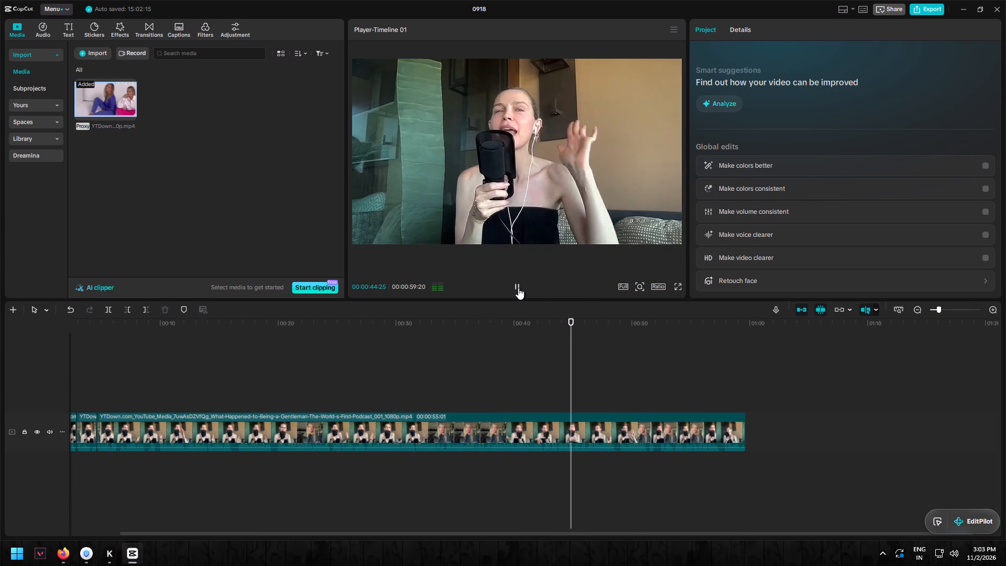
double_click(518, 288)
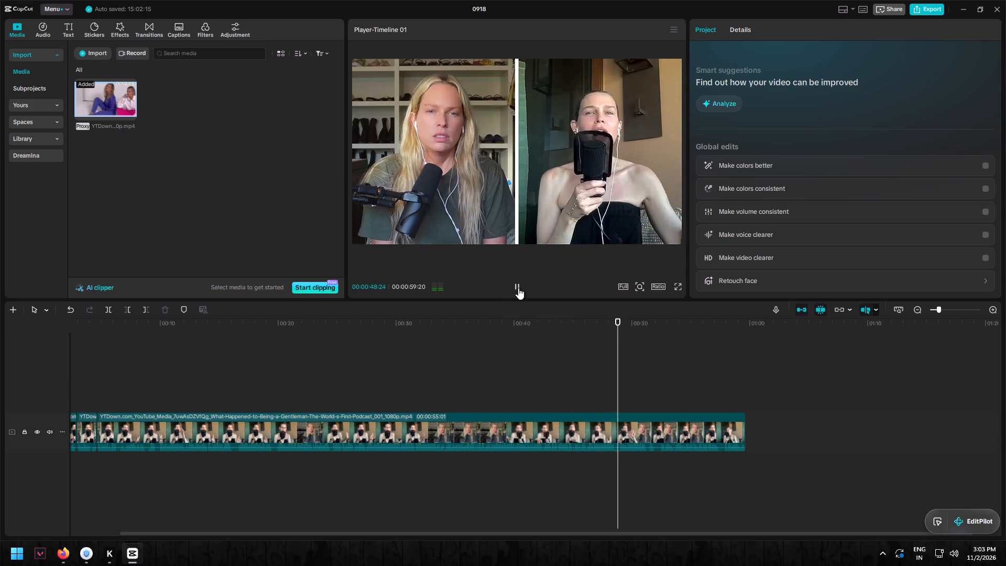
double_click(518, 288)
click(518, 288)
click(518, 288)
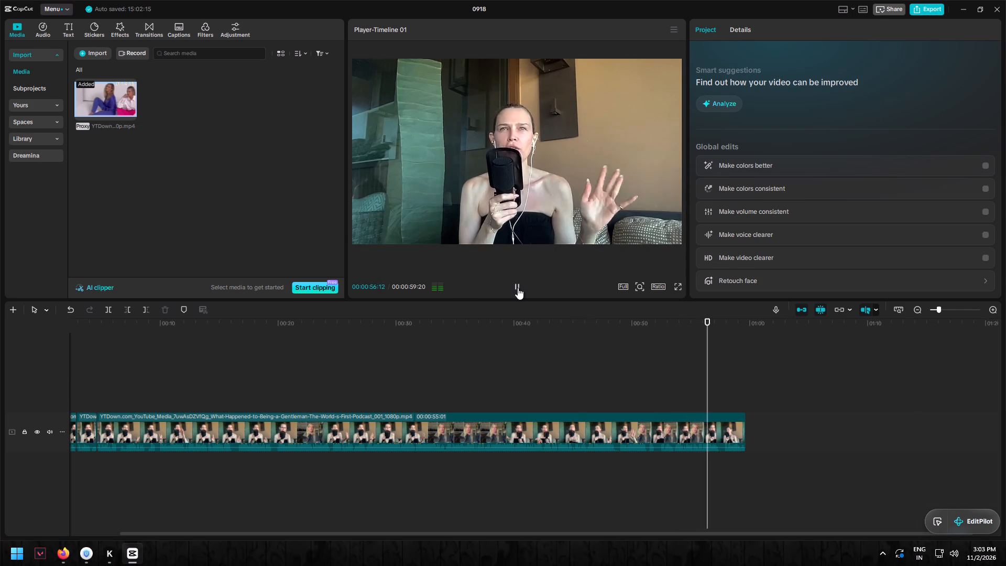
click(518, 288)
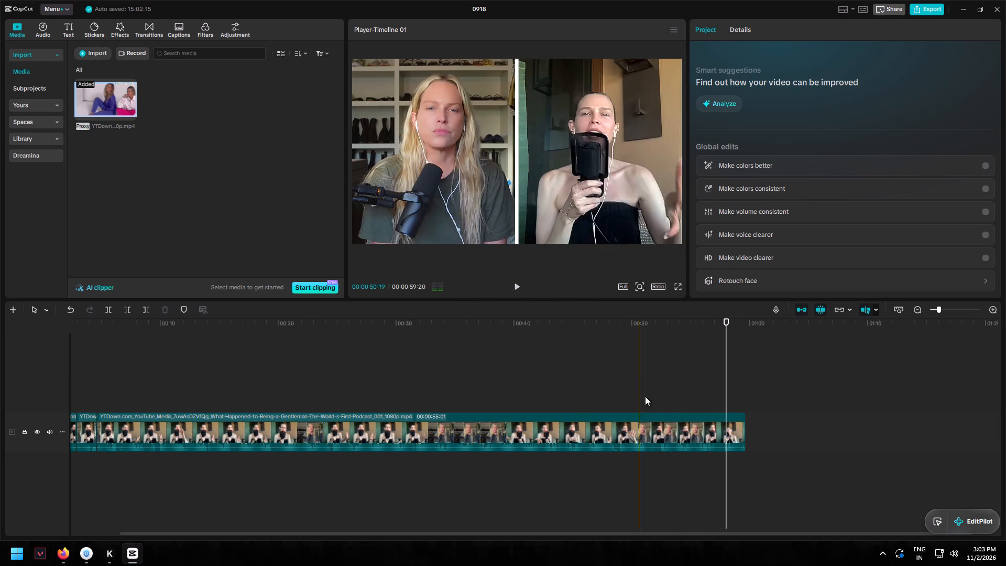
click(658, 404)
key(ctrl+b)
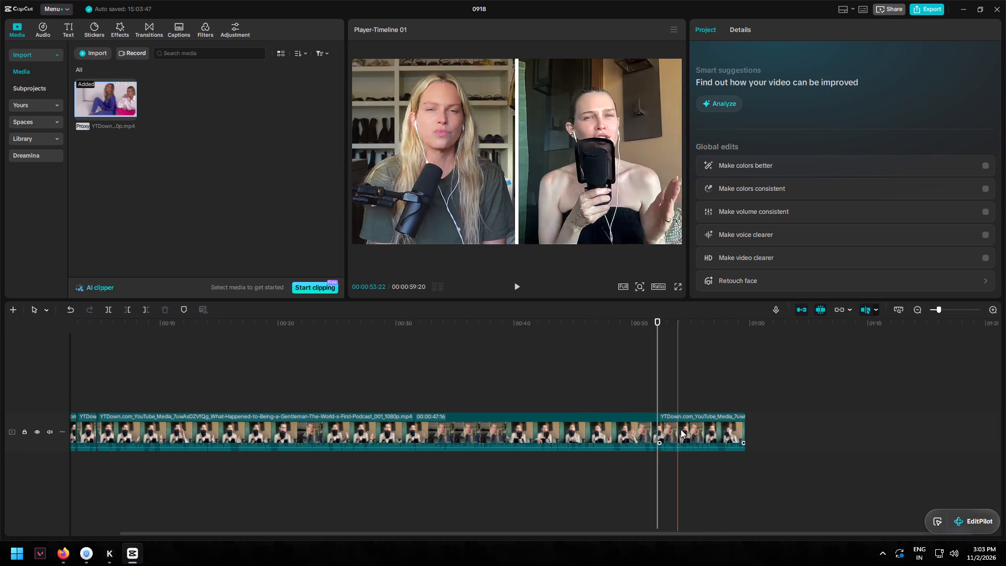
click(682, 430)
key(Delete)
Play the ending from 00:00:37:14, trim the last clip's end back to 00:00:51:06, and replay the shortened ending.
click(614, 415)
click(537, 381)
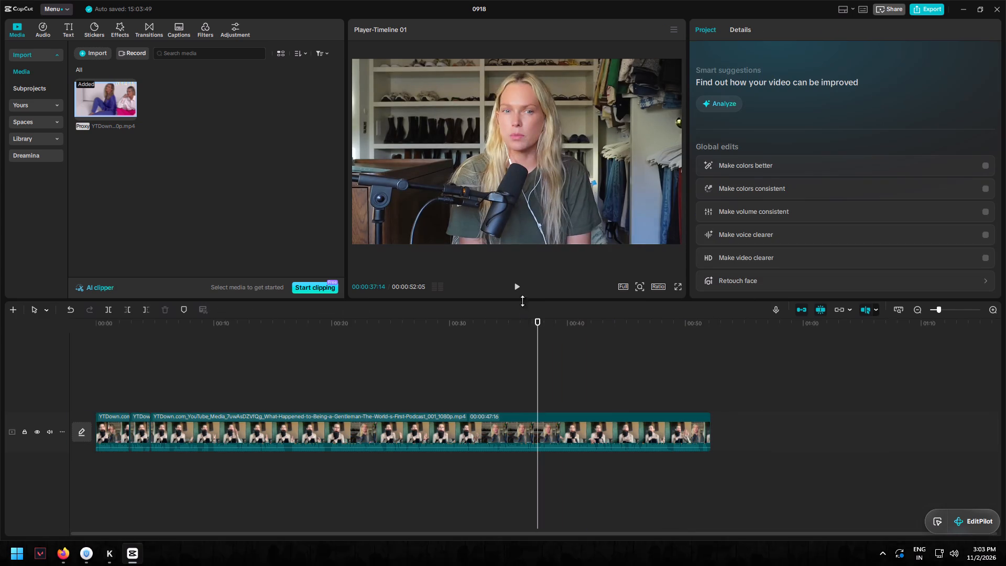
click(519, 291)
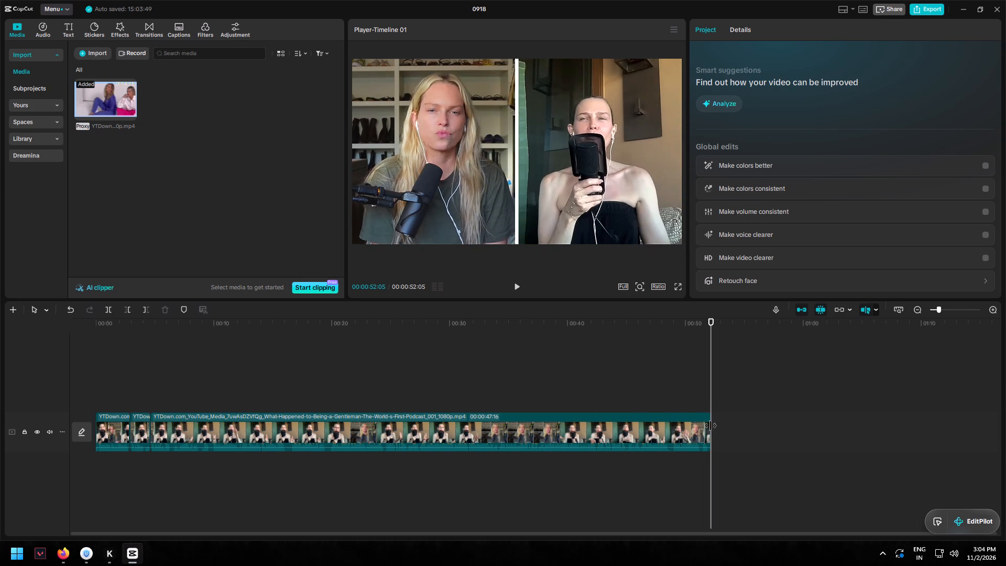
drag(709, 426, 697, 426)
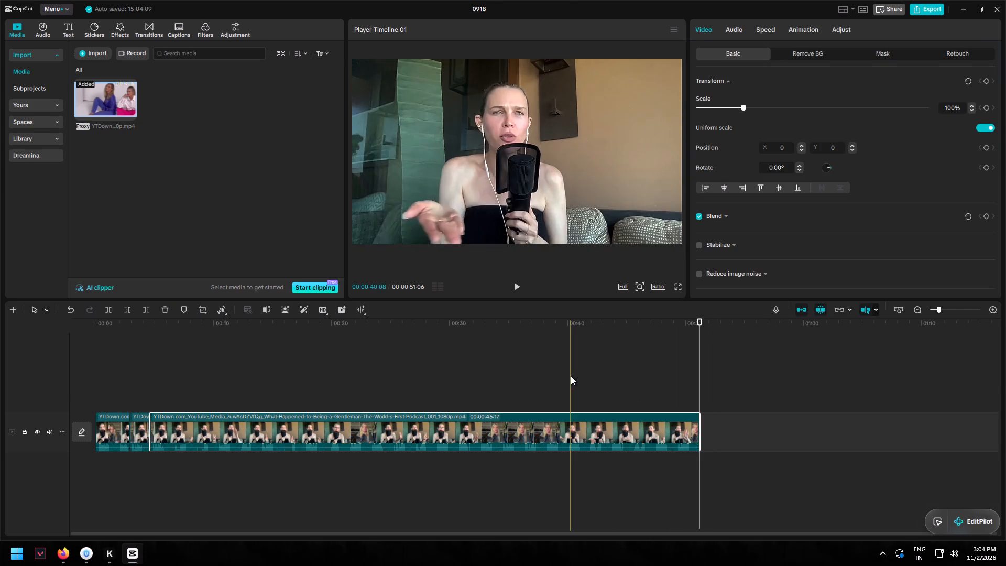
click(571, 376)
click(519, 286)
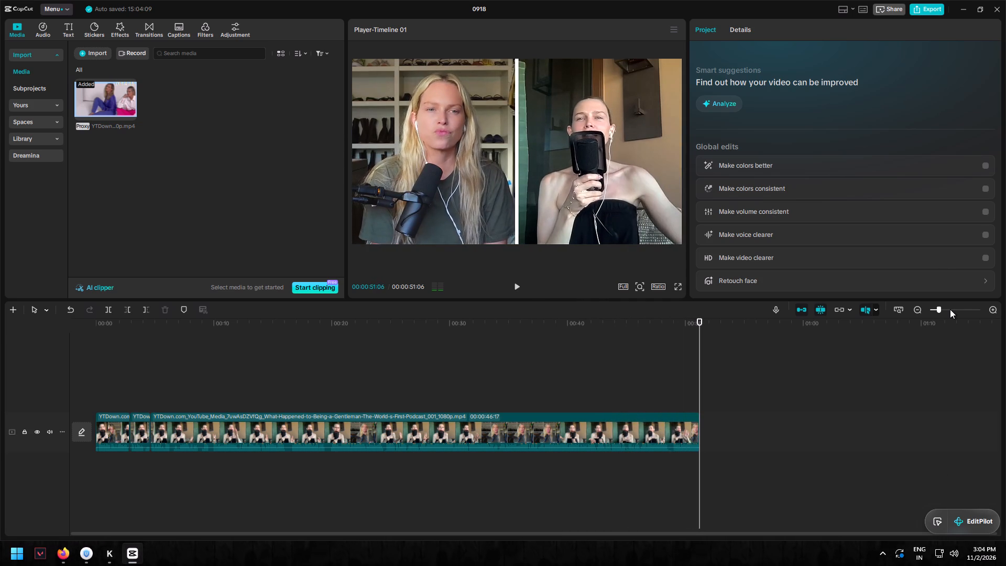
Review the edited footage from the beginning through to about 00:00:39.
click(520, 356)
drag(519, 338, 0, 343)
click(0, 343)
click(518, 287)
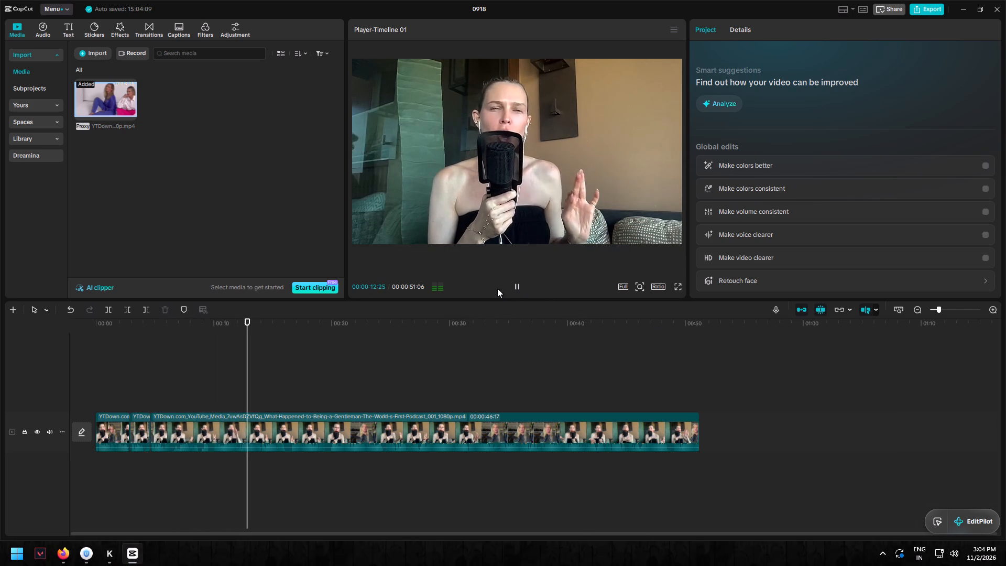
click(518, 288)
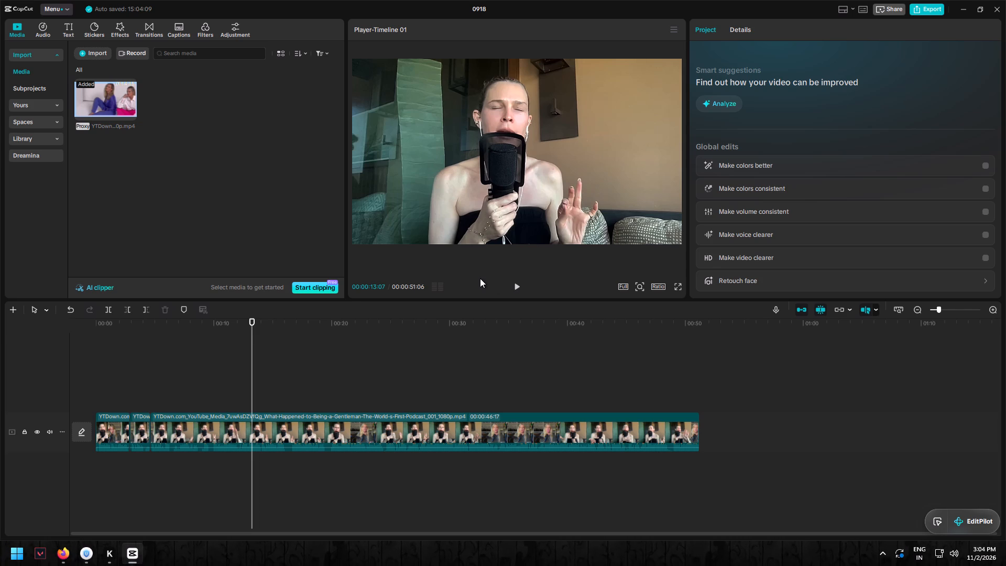
key(space)
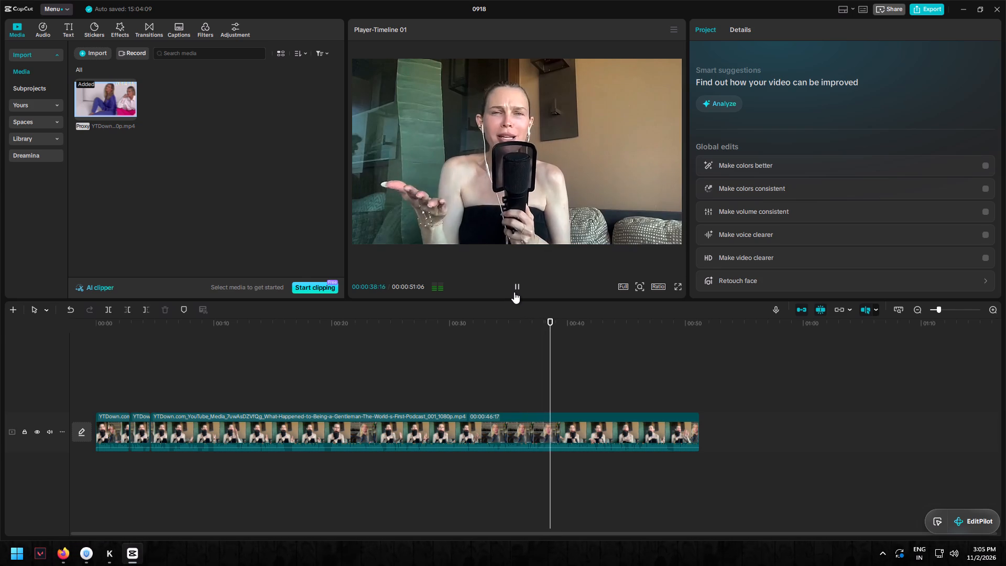
click(515, 291)
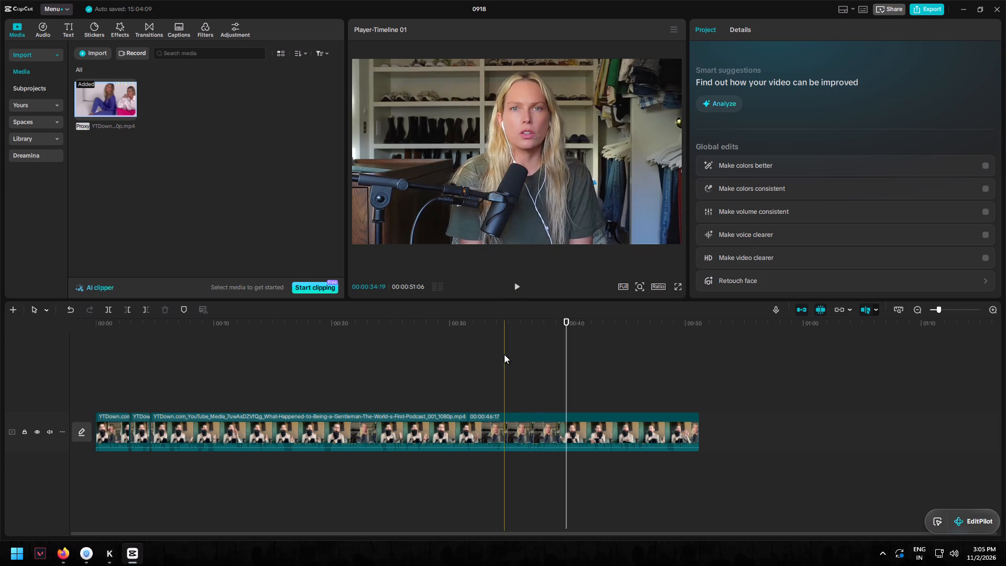
Replay the passage around 00:00:32 to 00:00:38 to find where the woman in the green shirt's line begins, and split the footage at 00:00:32:12.
click(504, 354)
click(516, 288)
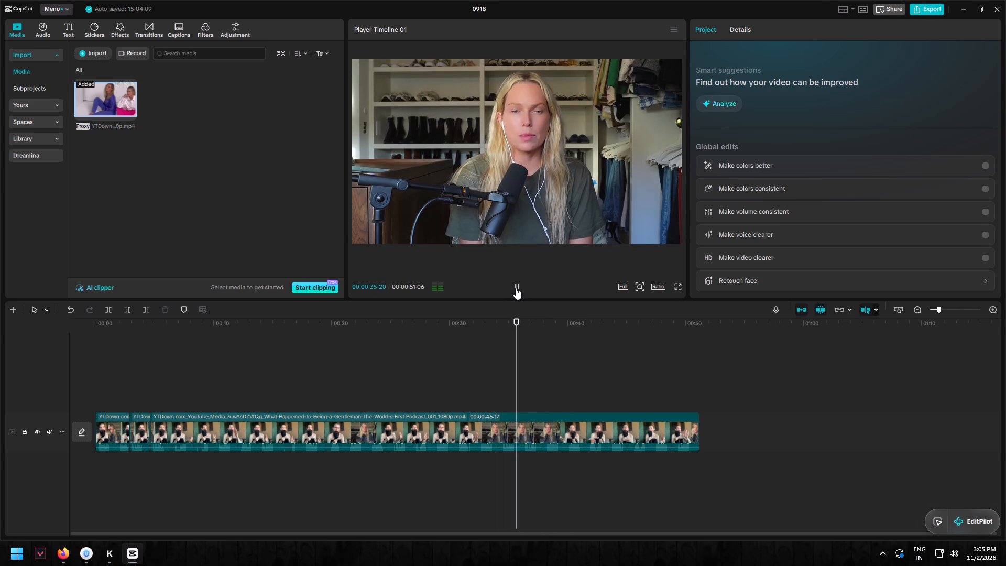
click(516, 288)
click(482, 367)
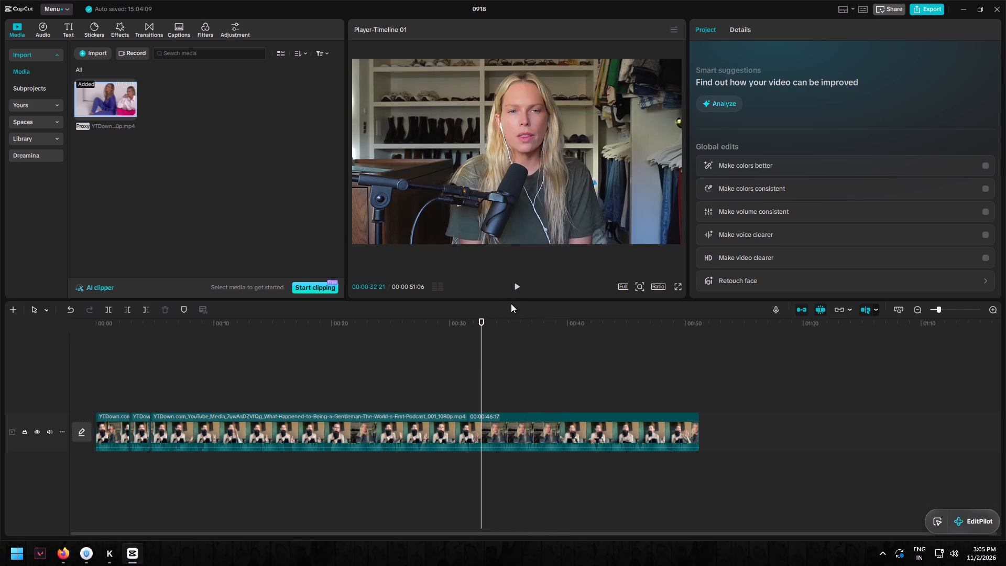
click(515, 289)
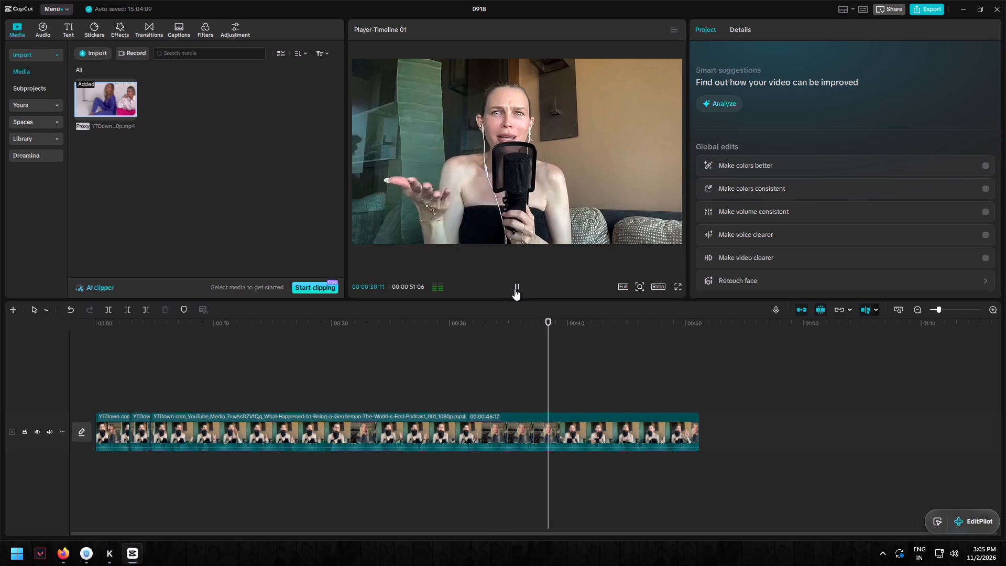
click(515, 289)
click(491, 366)
click(516, 290)
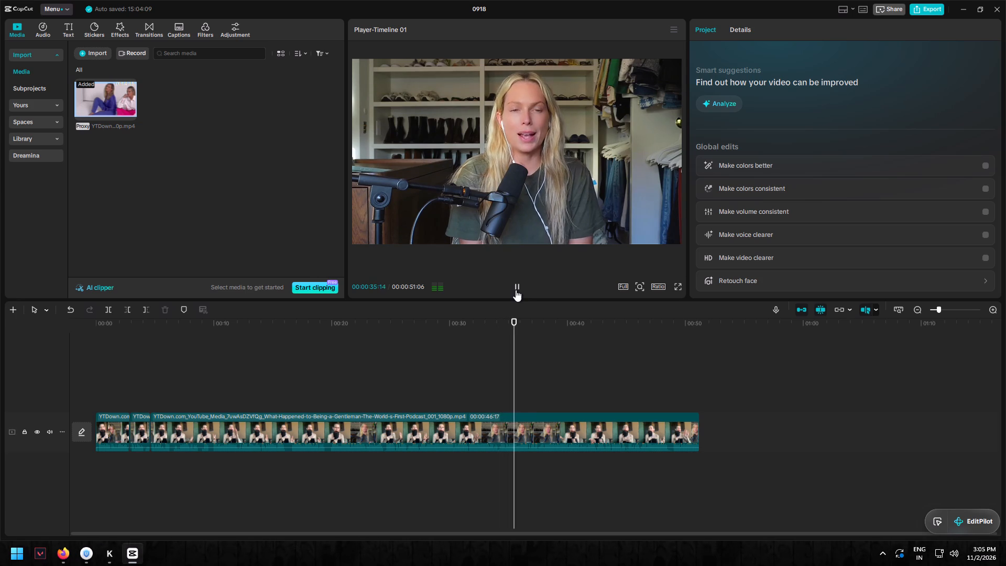
click(516, 290)
click(480, 364)
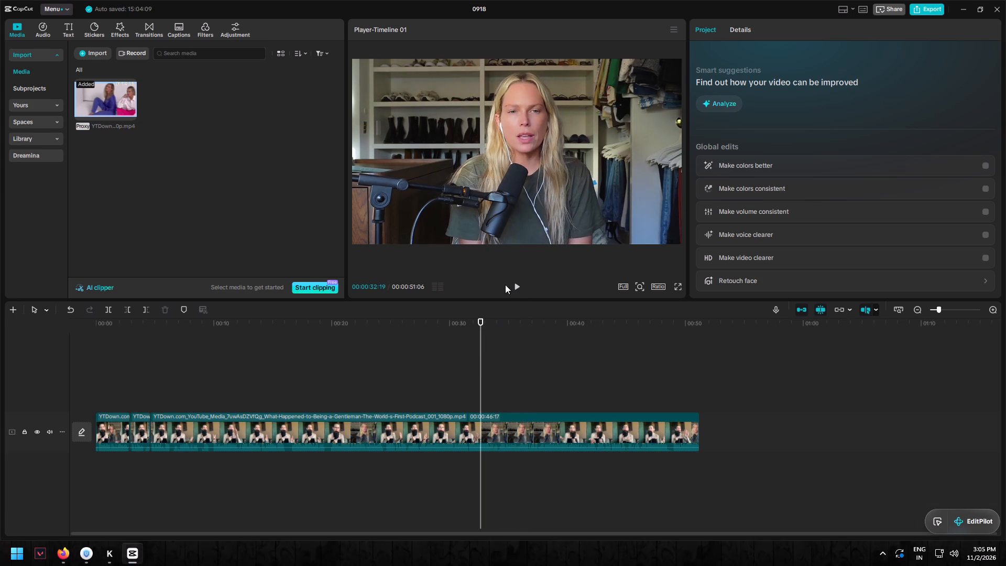
click(513, 283)
click(513, 283)
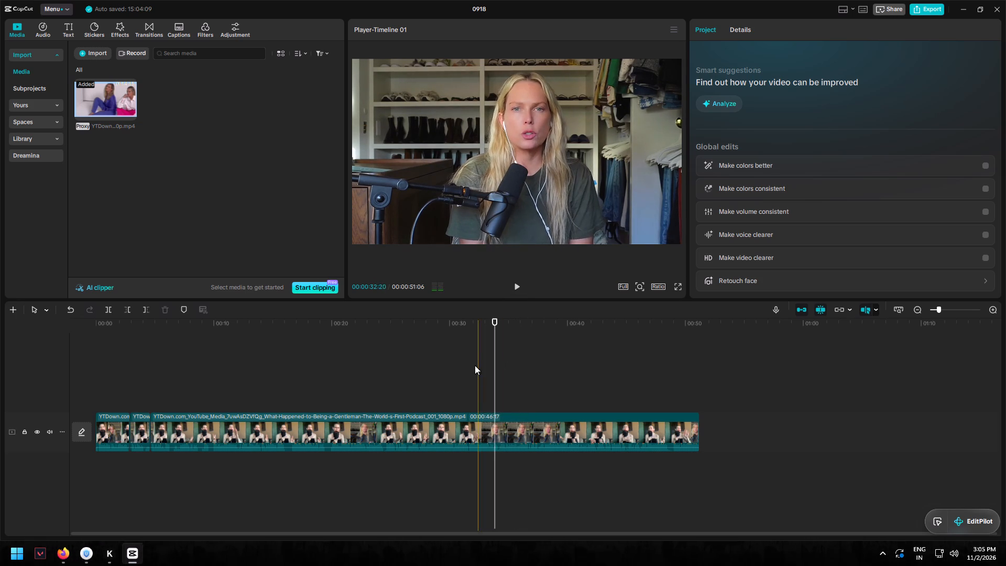
click(472, 365)
click(512, 289)
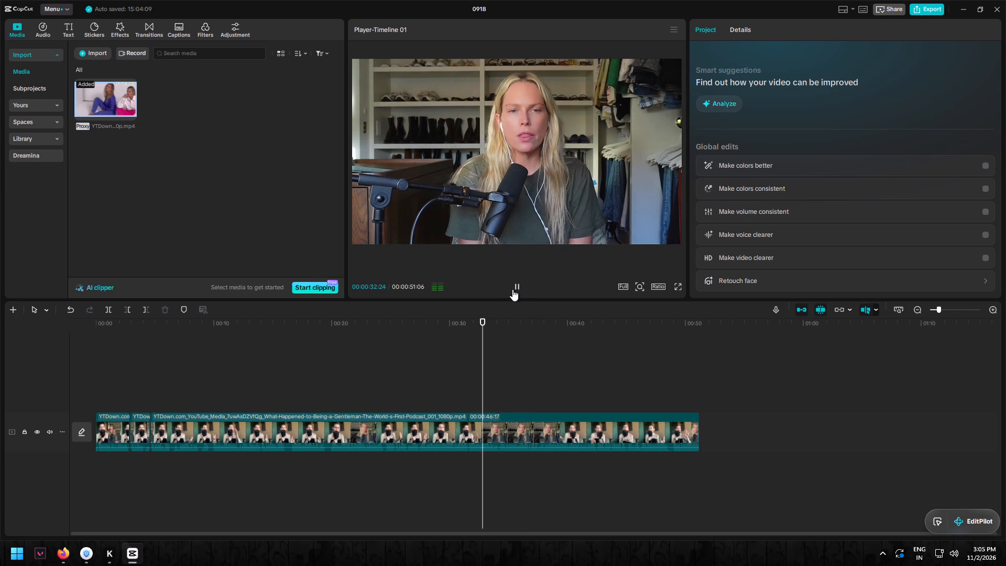
double_click(512, 289)
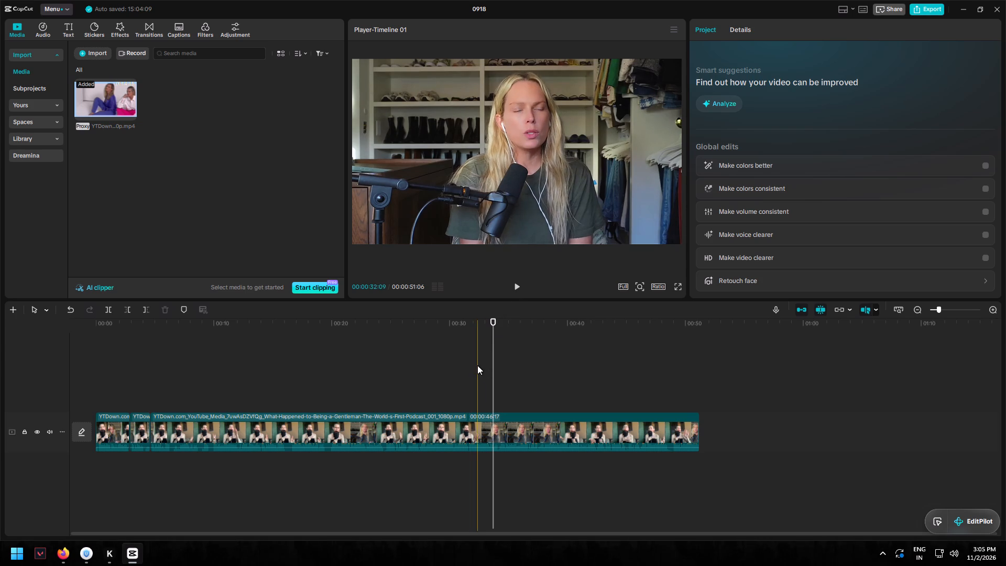
click(478, 365)
key(ctrl+b)
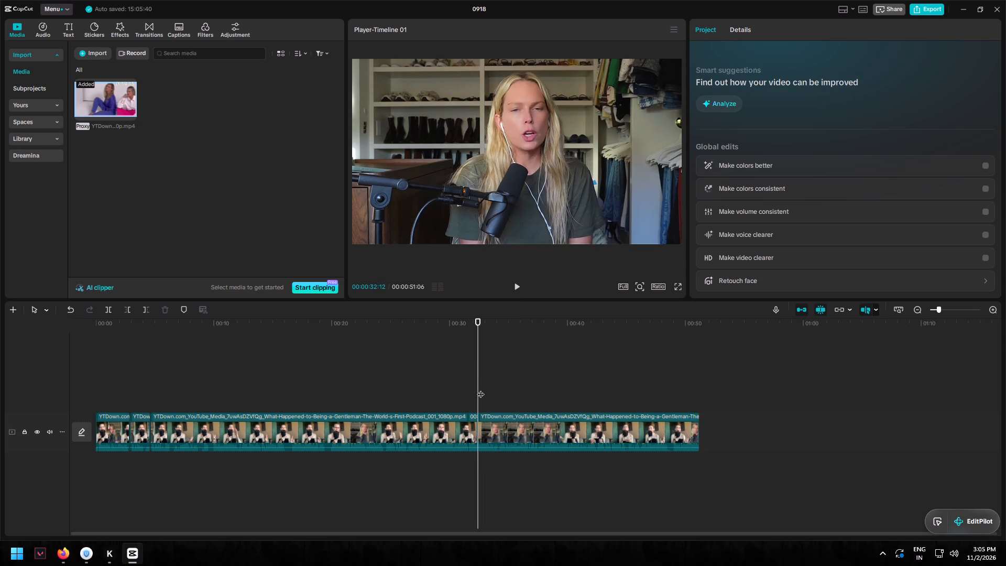
Play on from the new split to the end of the line and split the footage again at 00:00:38:07.
double_click(516, 286)
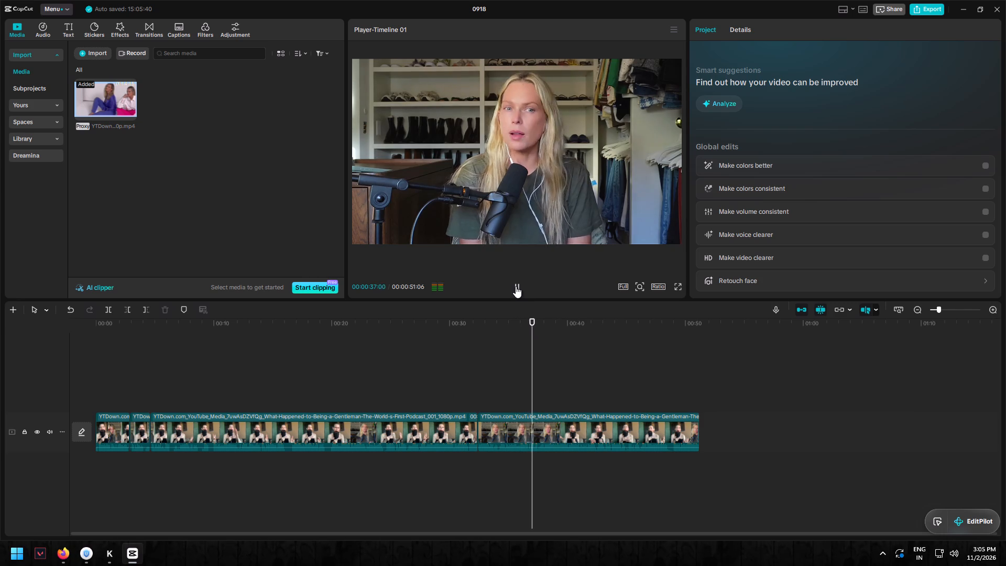
click(516, 286)
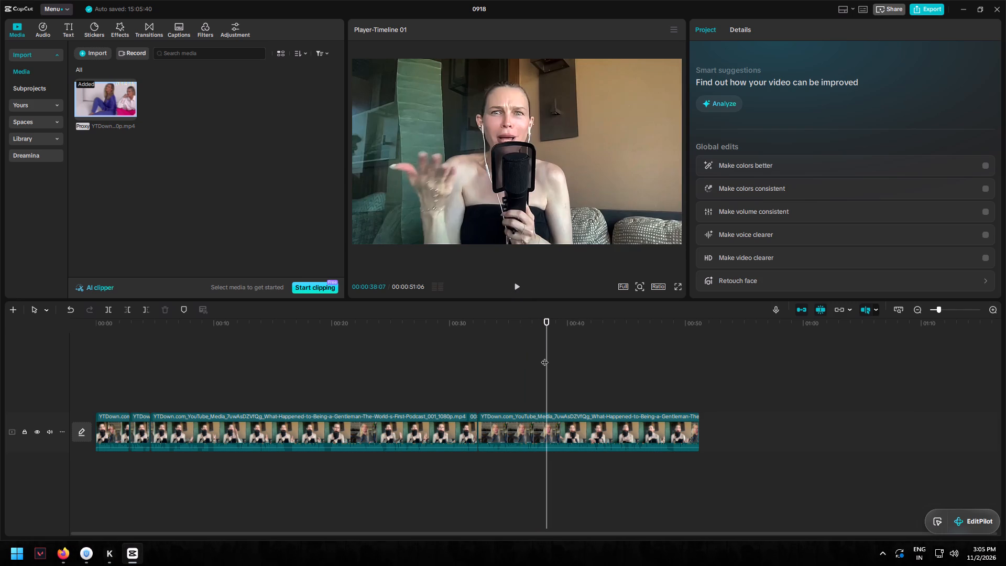
key(ctrl+b)
Copy the section between the 00:00:32:12 and 00:00:38:07 splits, paste it on a track above, and move the copy to the timeline's start.
click(518, 423)
right_click(518, 423)
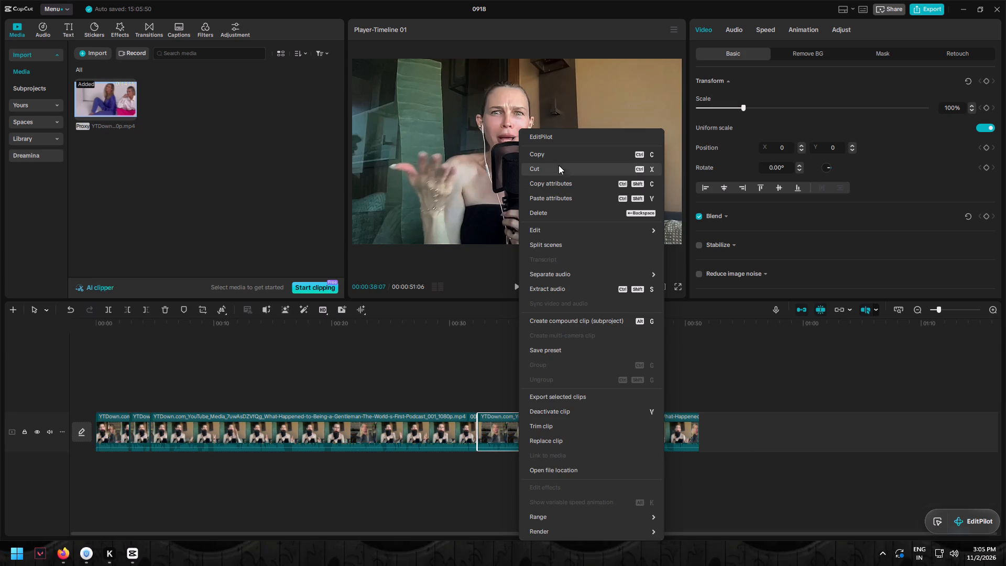
click(564, 155)
right_click(507, 387)
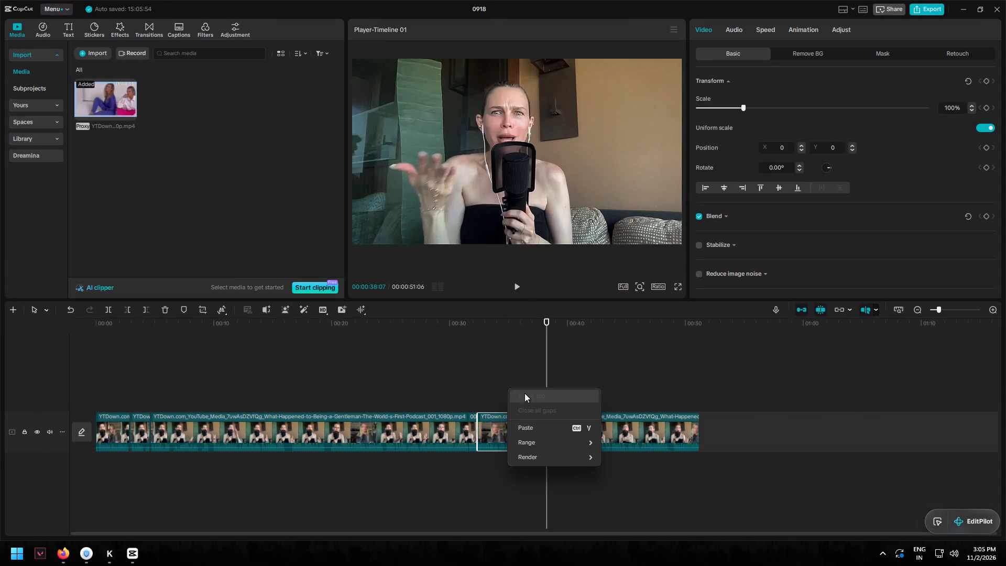
click(527, 430)
drag(573, 395, 530, 395)
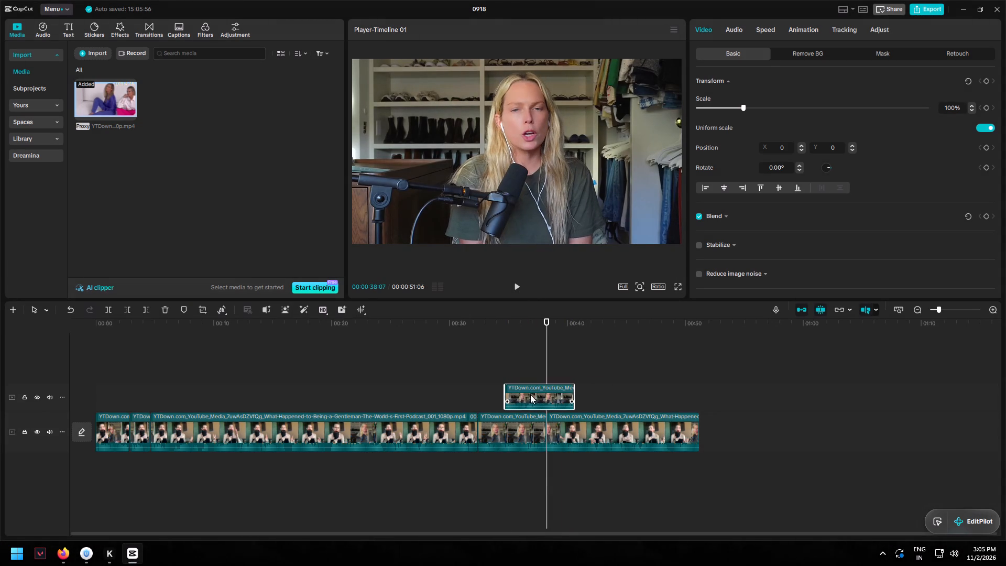
drag(530, 395, 125, 396)
Select all the original main-track clips and move them onto the upper track directly after the copied opening clip.
drag(116, 482, 116, 441)
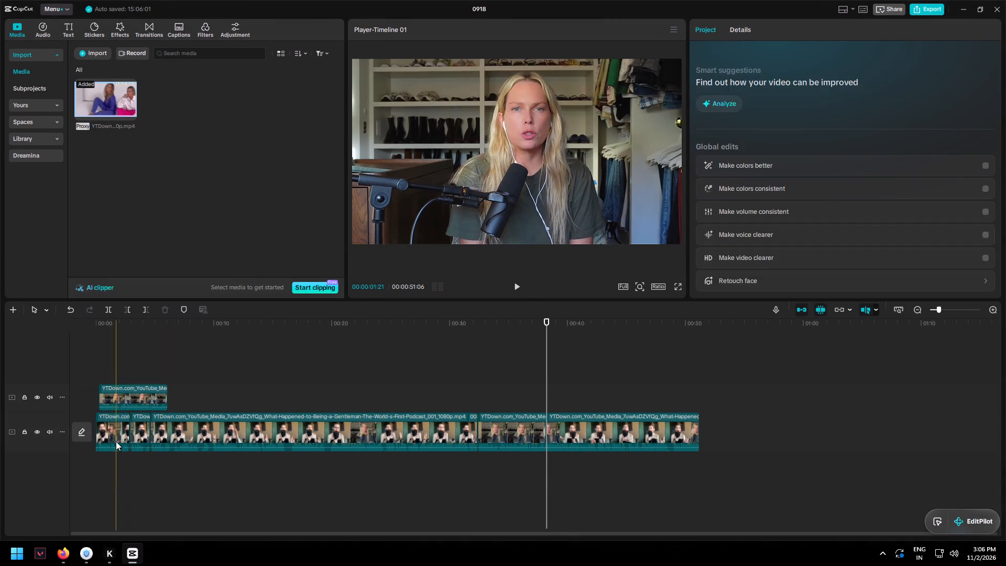
drag(116, 441, 646, 439)
drag(421, 436, 499, 405)
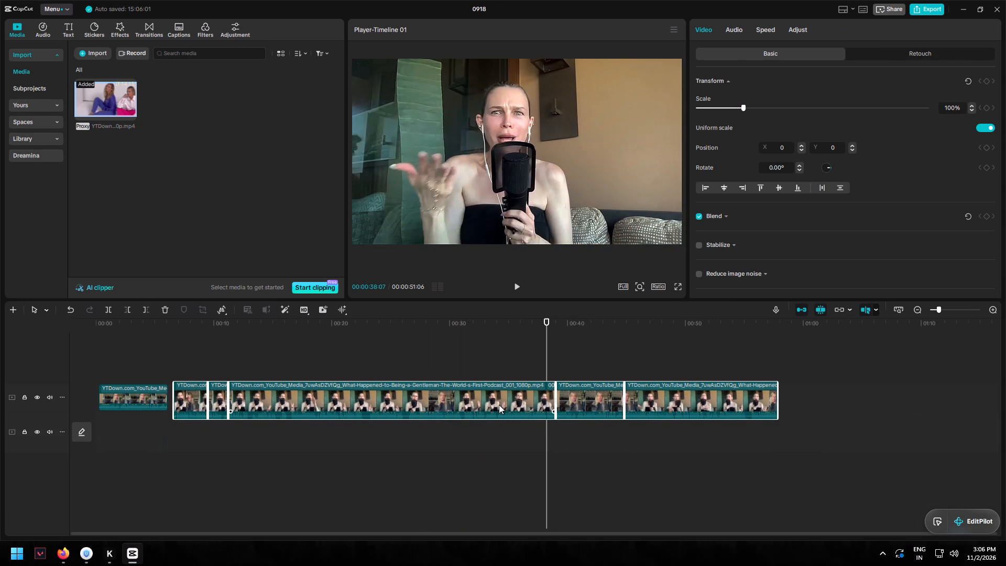
drag(499, 405, 492, 402)
Select the whole sequence on the upper track and move it down to the main track, starting at the timeline's beginning.
drag(130, 447, 506, 397)
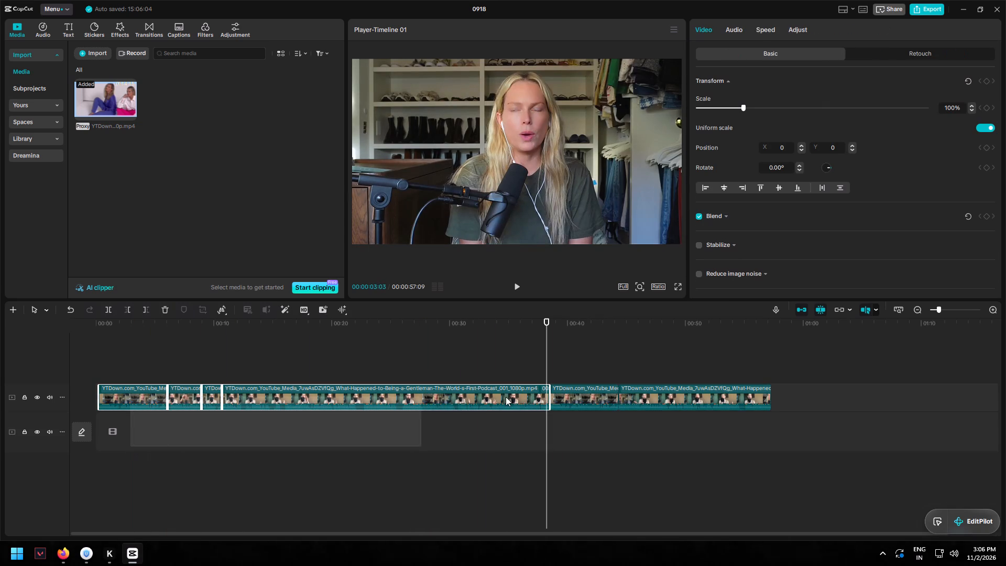
drag(506, 397, 765, 399)
drag(324, 401, 325, 445)
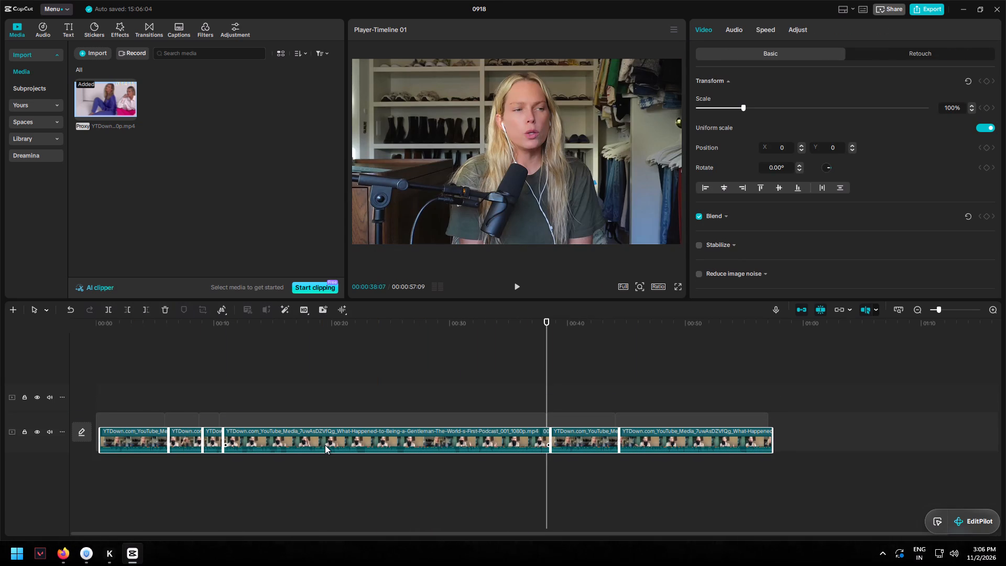
drag(325, 445, 322, 444)
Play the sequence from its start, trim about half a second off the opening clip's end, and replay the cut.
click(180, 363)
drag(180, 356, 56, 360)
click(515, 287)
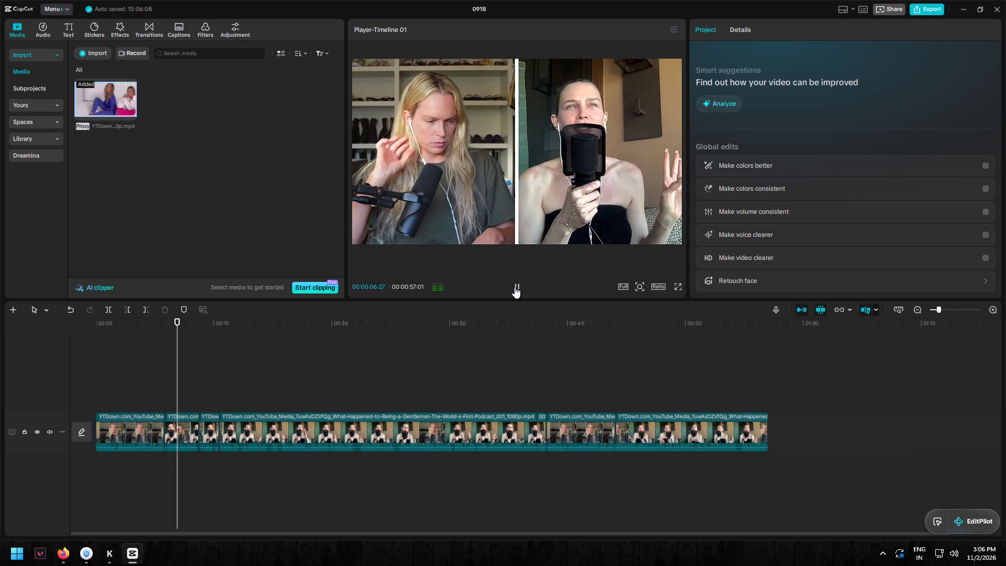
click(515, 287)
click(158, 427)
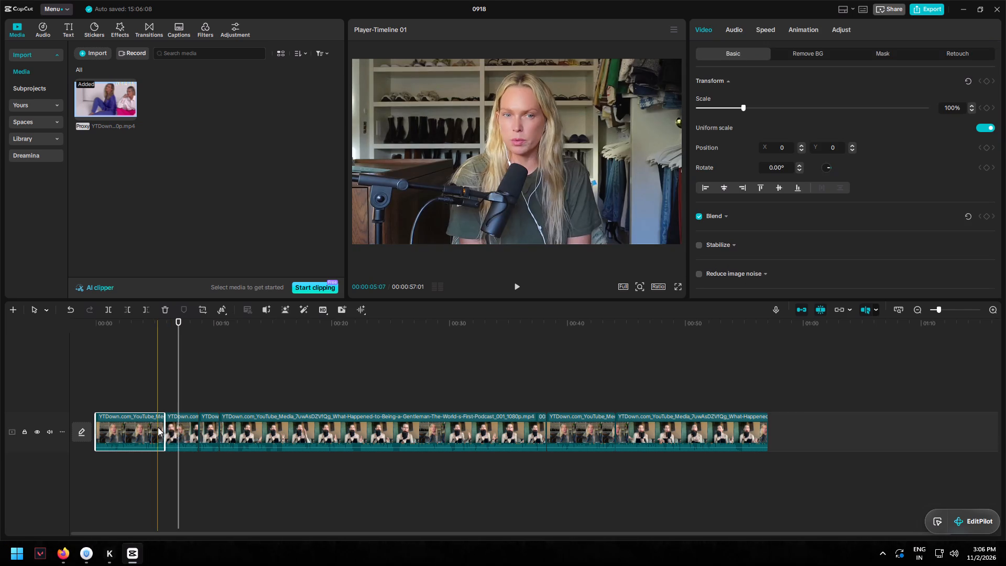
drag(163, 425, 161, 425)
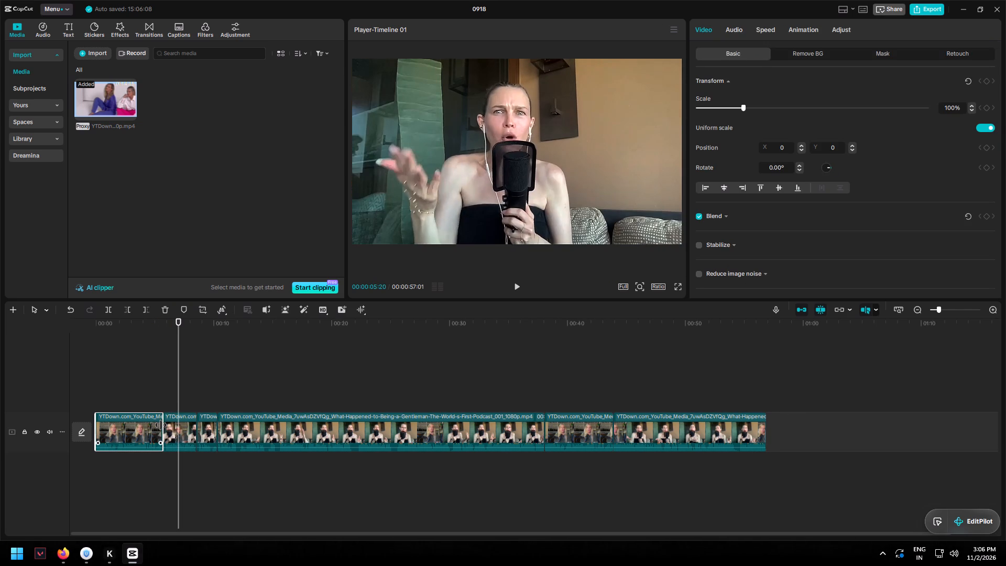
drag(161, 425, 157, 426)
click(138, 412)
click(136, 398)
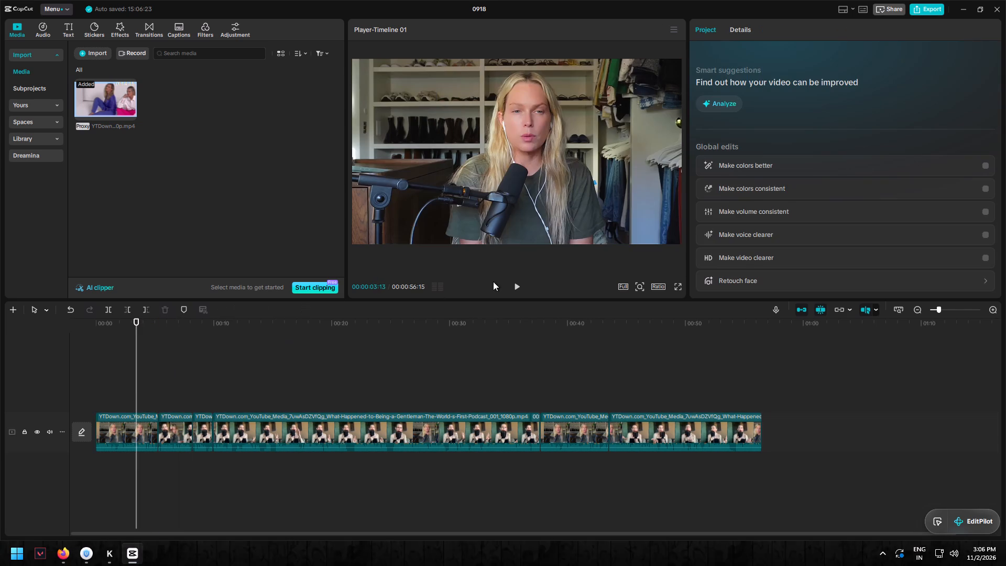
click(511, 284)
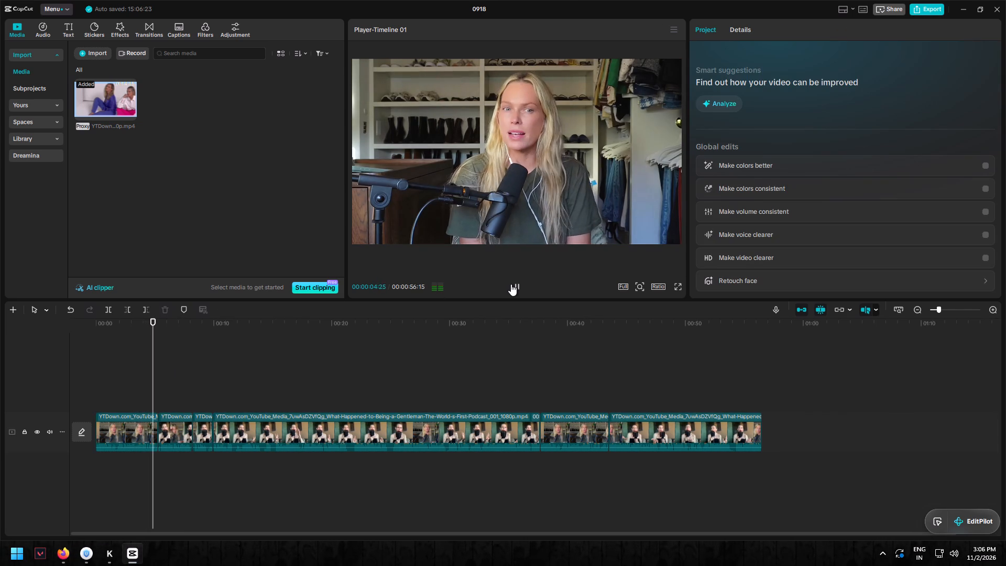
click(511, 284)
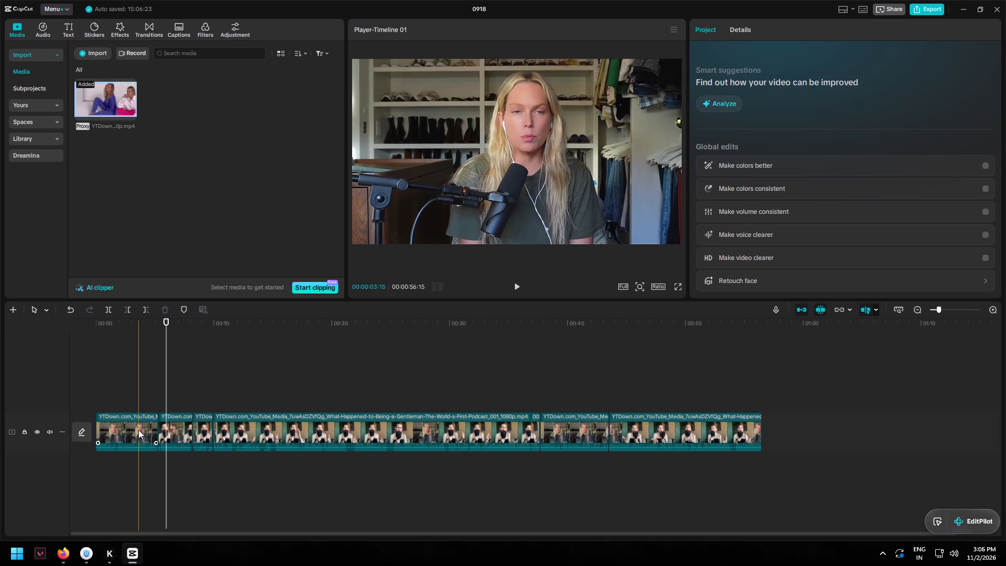
Fine-tune the end of the opening clip to 00:00:05:16, replaying the cut into the second clip to check it.
click(140, 428)
click(158, 426)
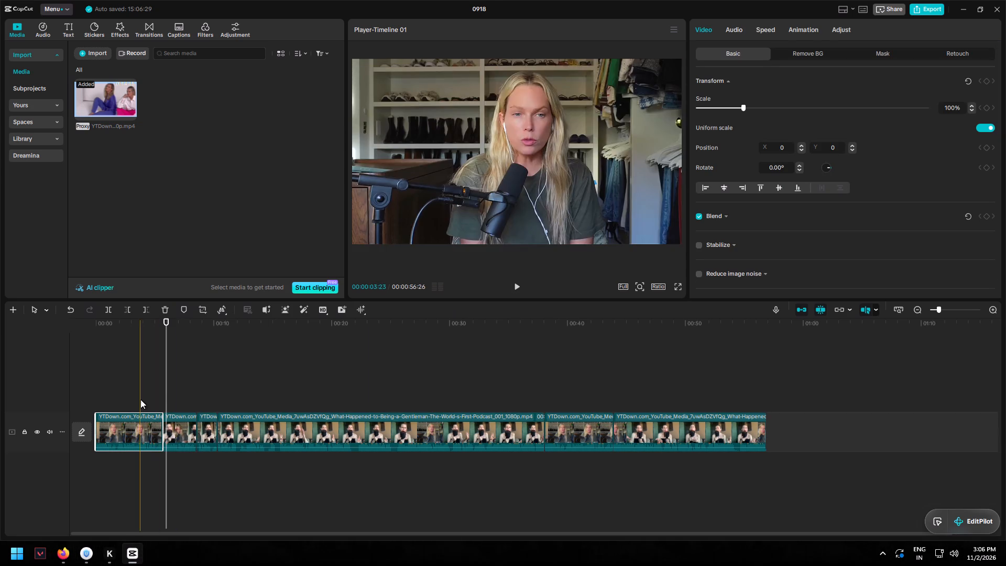
click(157, 383)
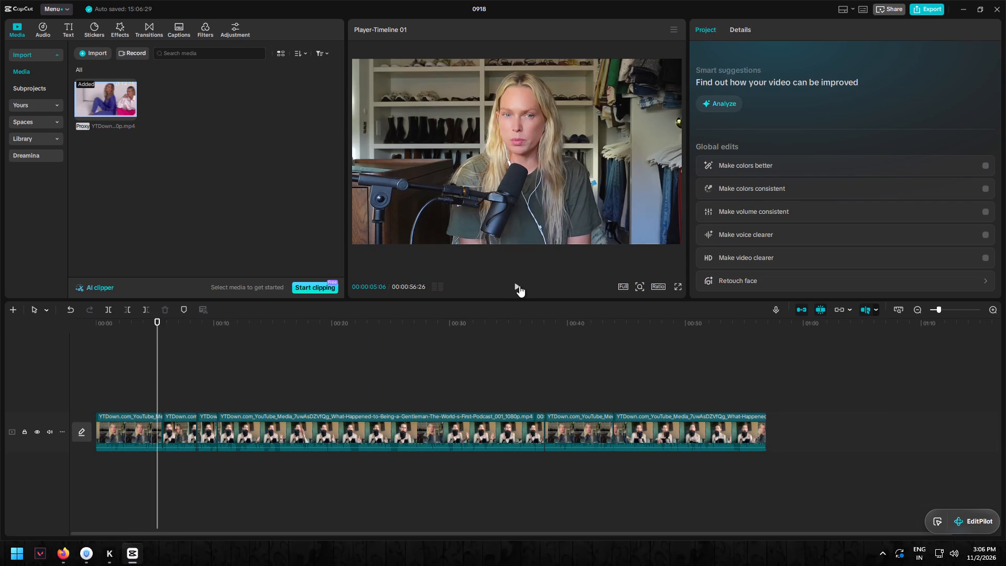
click(519, 286)
click(519, 286)
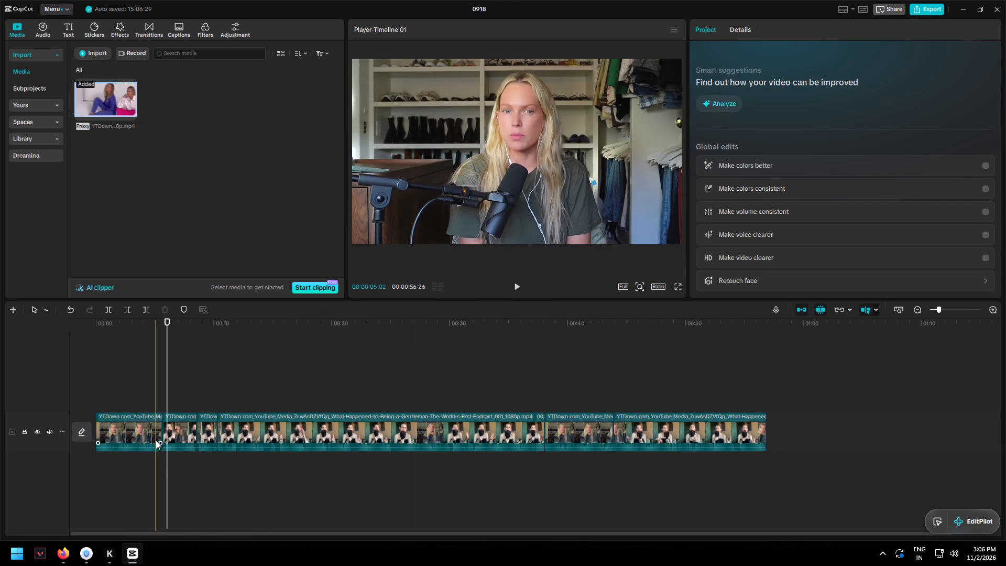
click(154, 431)
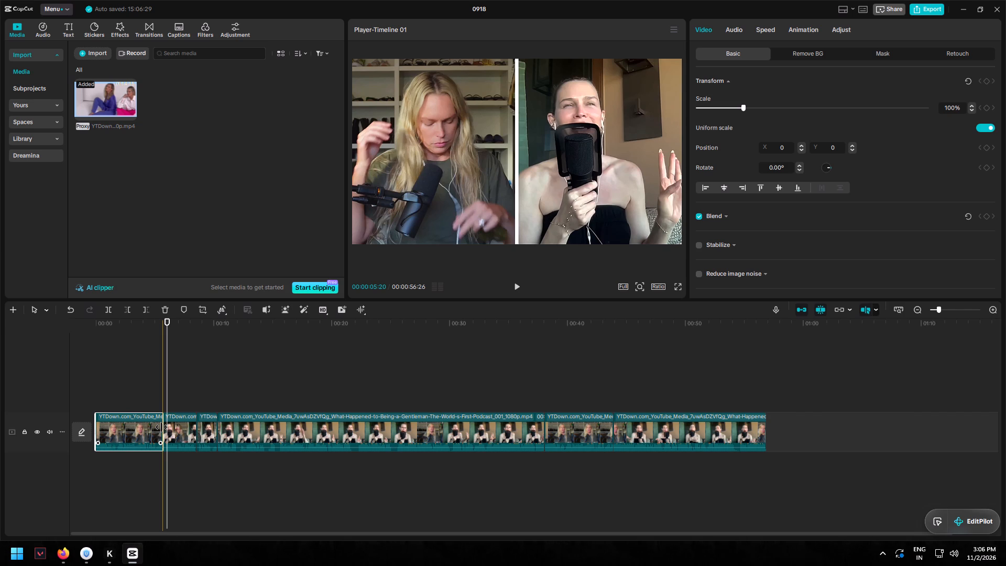
click(162, 426)
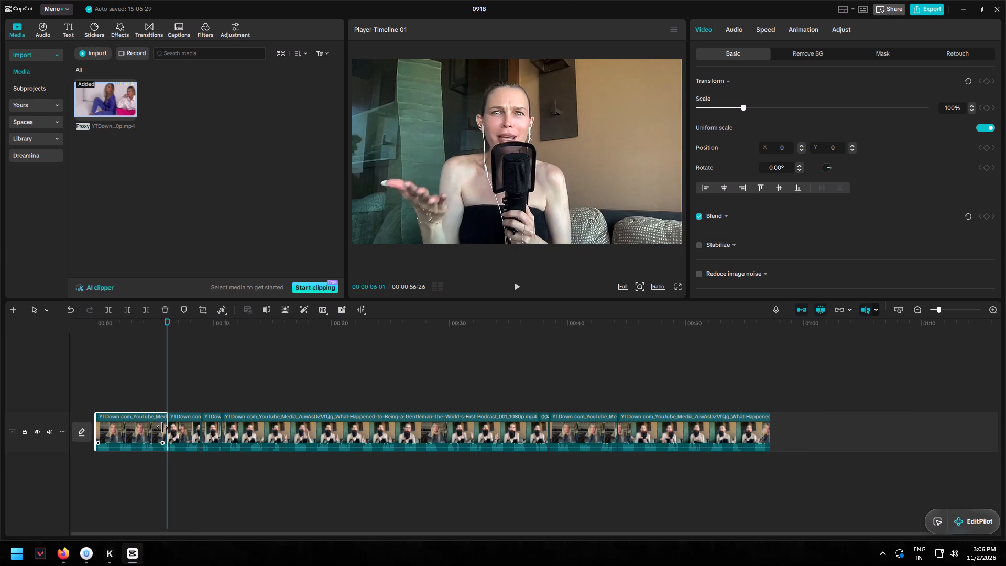
click(158, 430)
click(133, 374)
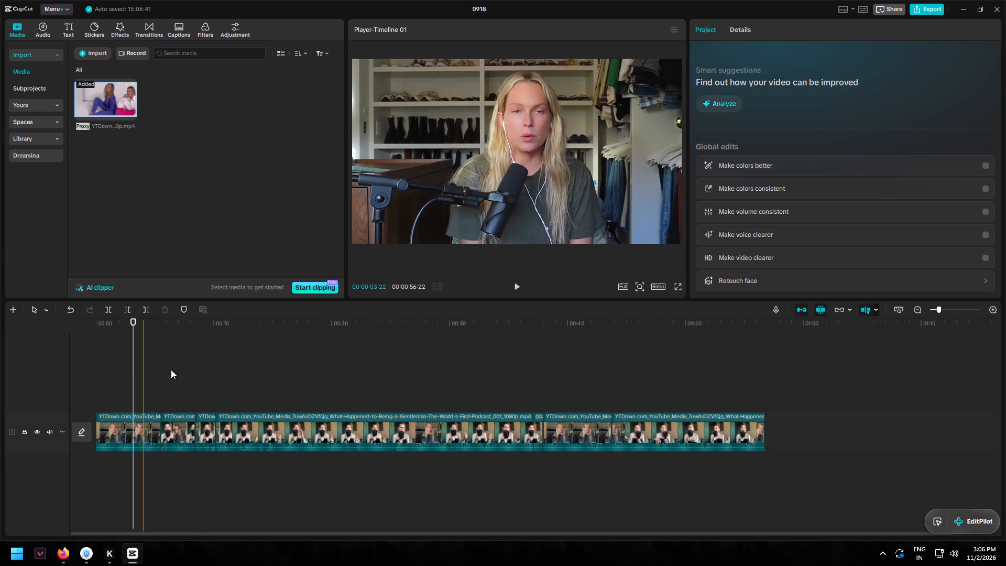
click(516, 287)
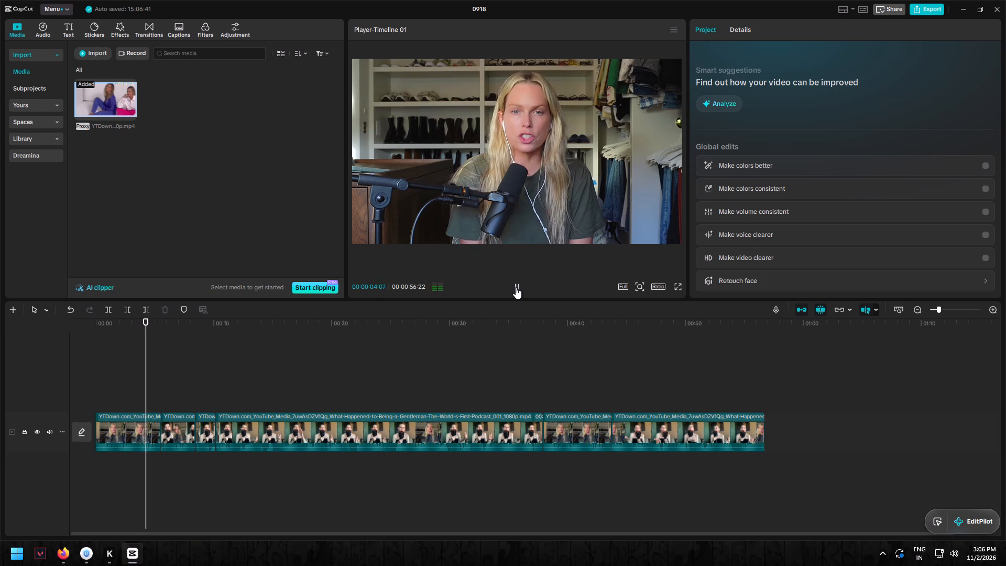
click(516, 287)
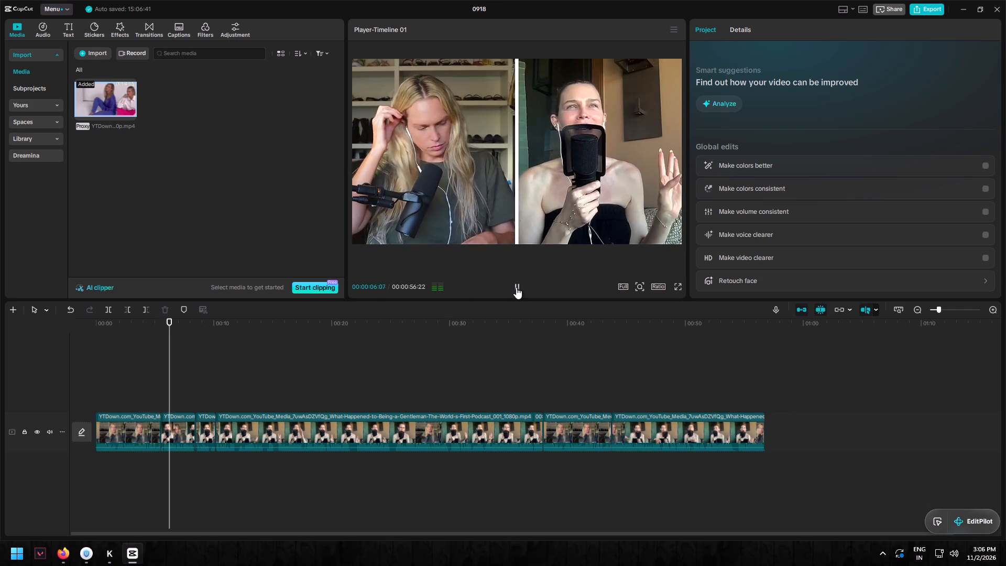
double_click(160, 367)
click(156, 367)
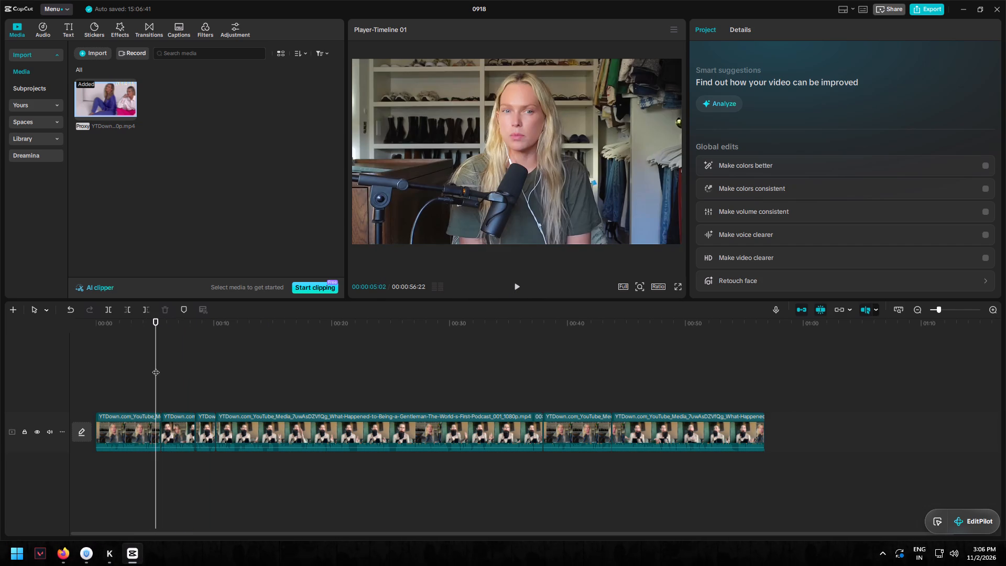
Look through the trending transitions for one to use at the cut between the opening clip and the second clip.
click(147, 27)
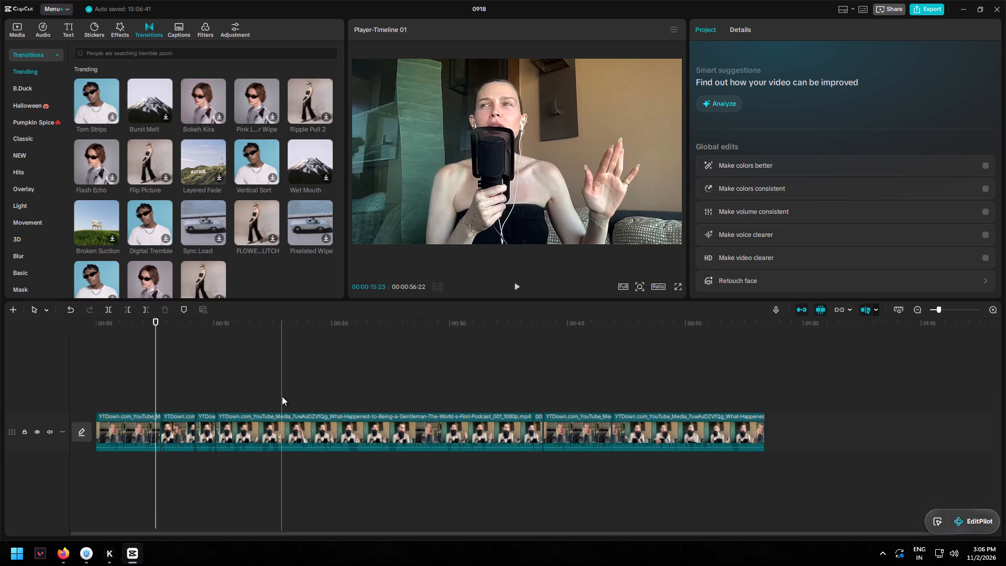
scroll(244, 278, down, 3)
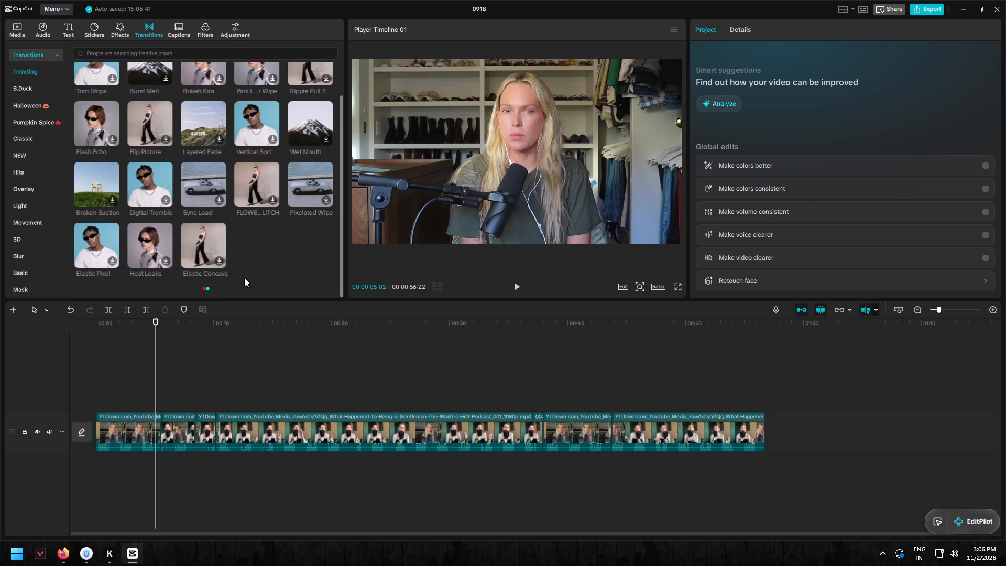
scroll(244, 278, up, 5)
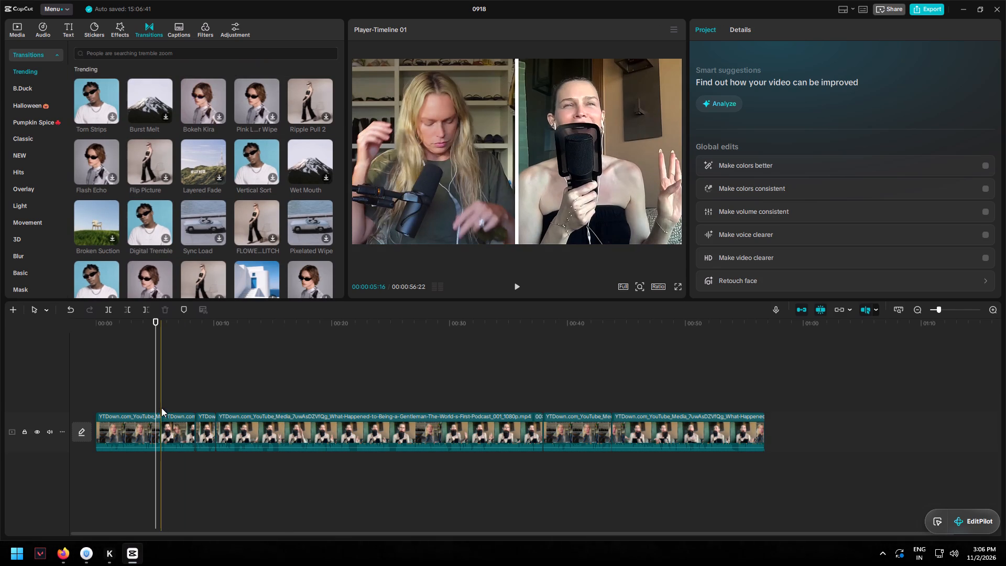
click(161, 406)
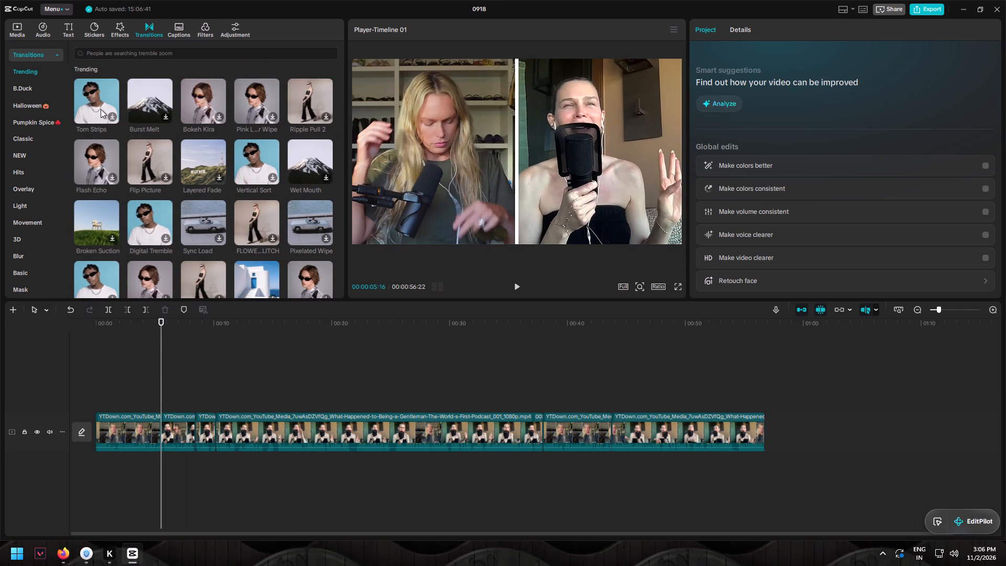
click(40, 59)
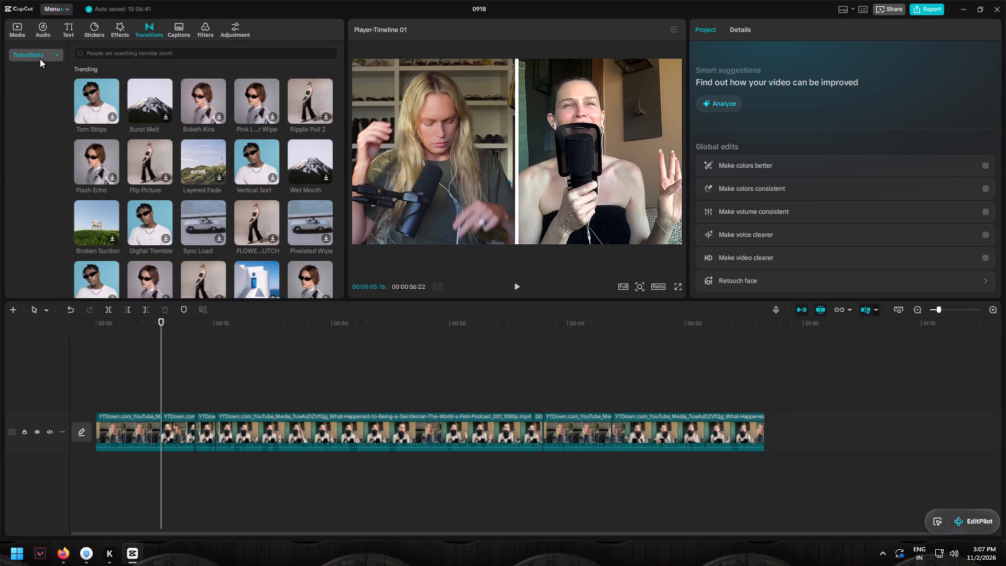
double_click(40, 59)
click(68, 34)
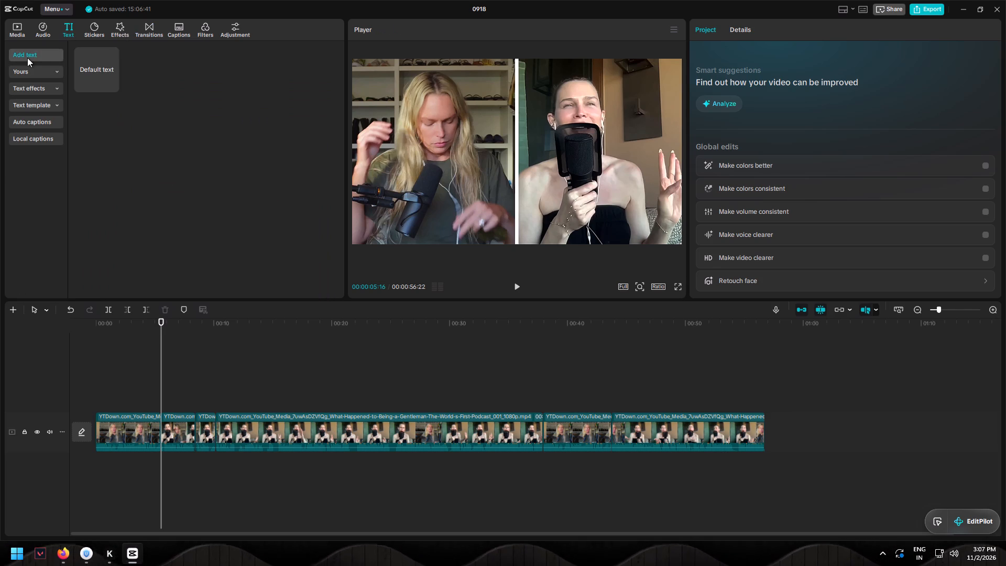
double_click(24, 37)
Apply the basic Fade In entrance animation to the opening clip.
click(129, 432)
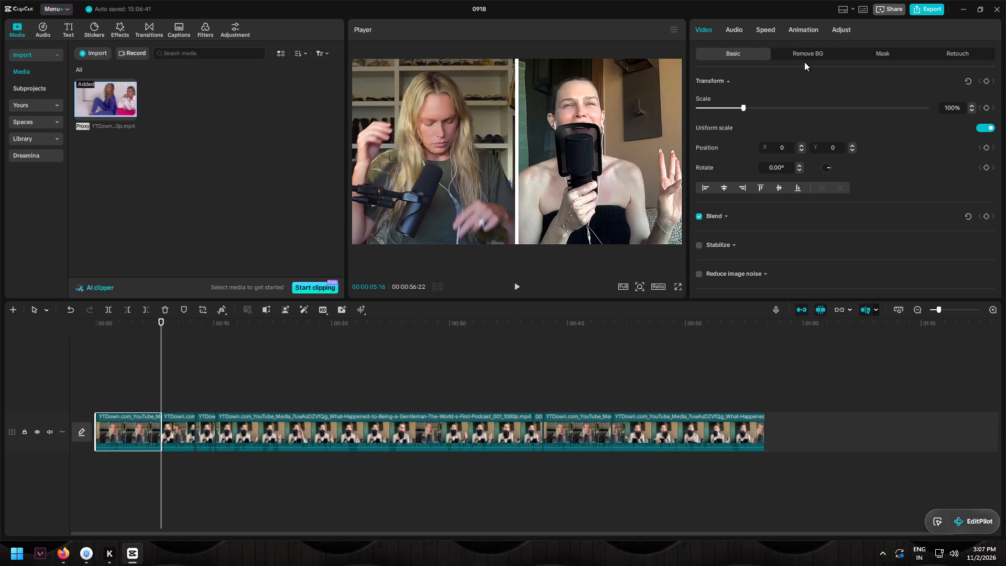
scroll(773, 161, down, 5)
scroll(749, 230, up, 6)
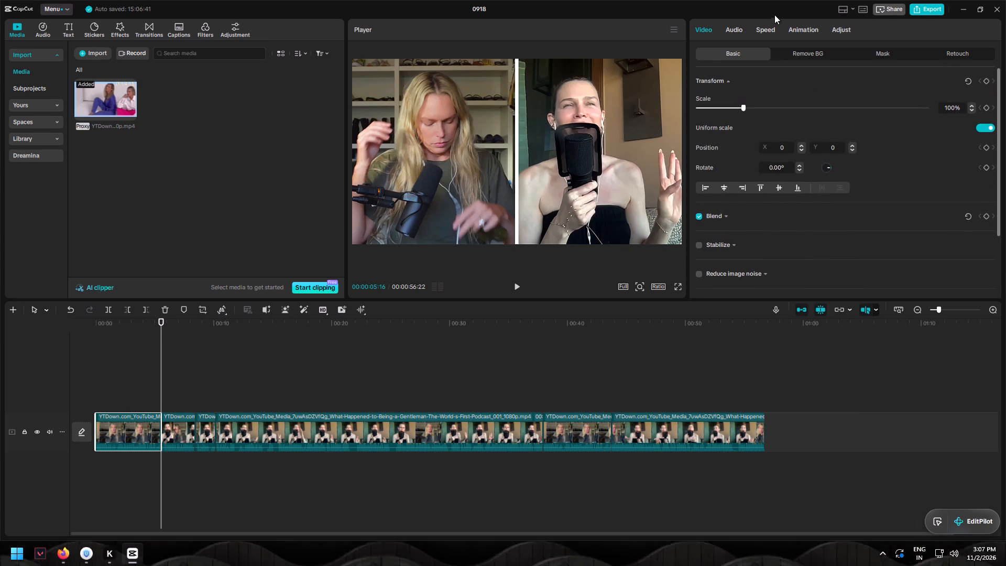
click(735, 28)
click(803, 29)
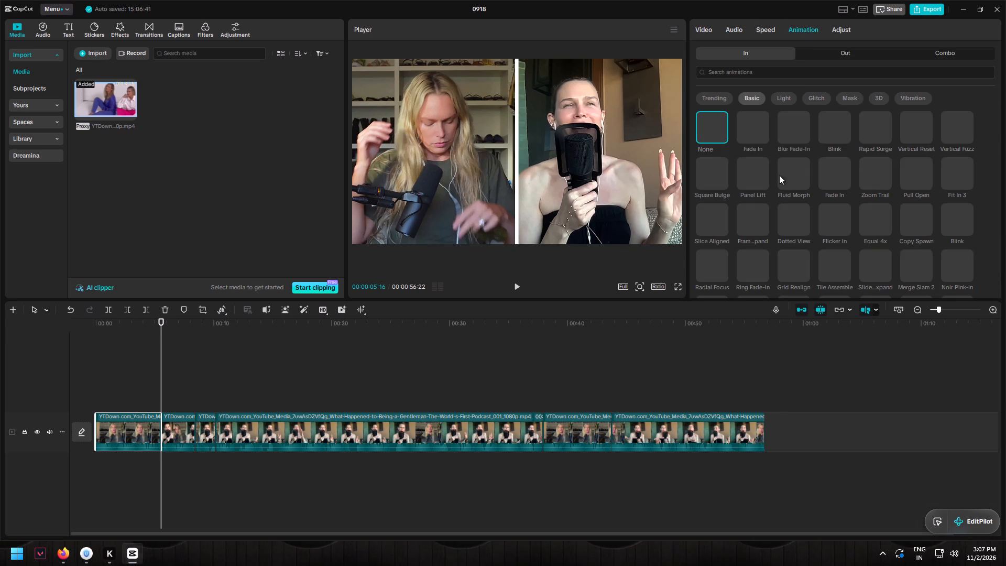
drag(759, 124, 162, 431)
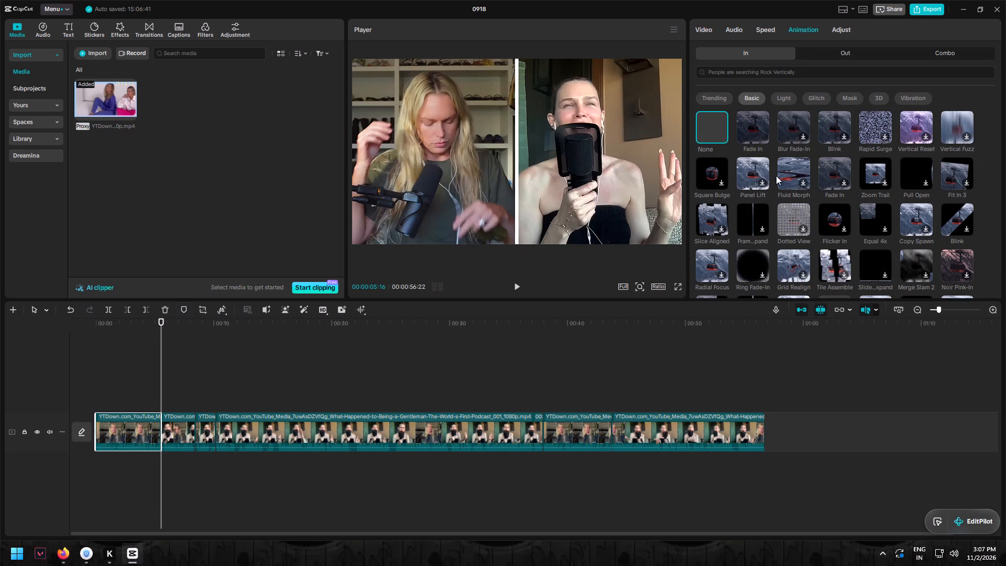
drag(757, 122, 526, 297)
click(526, 297)
click(762, 123)
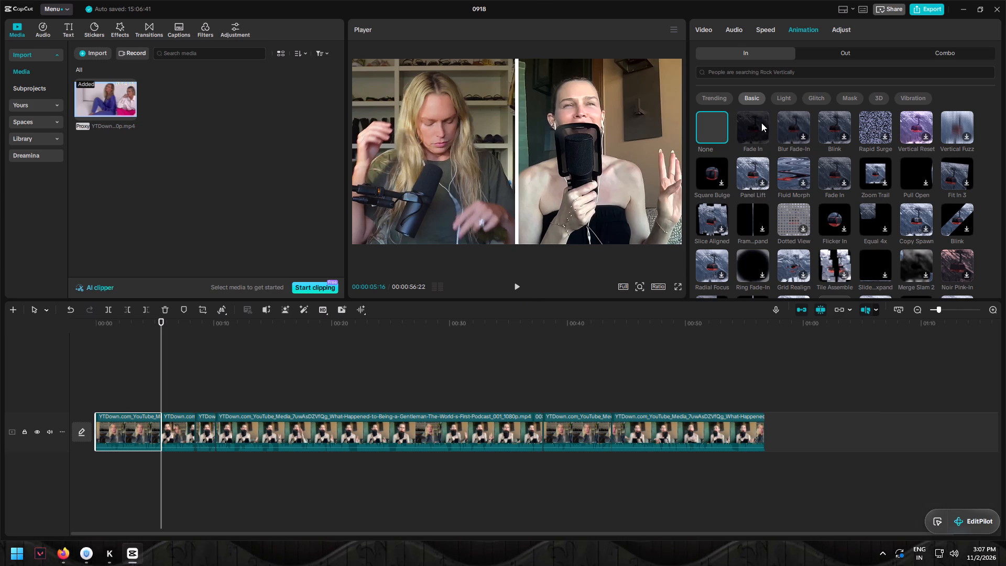
click(761, 123)
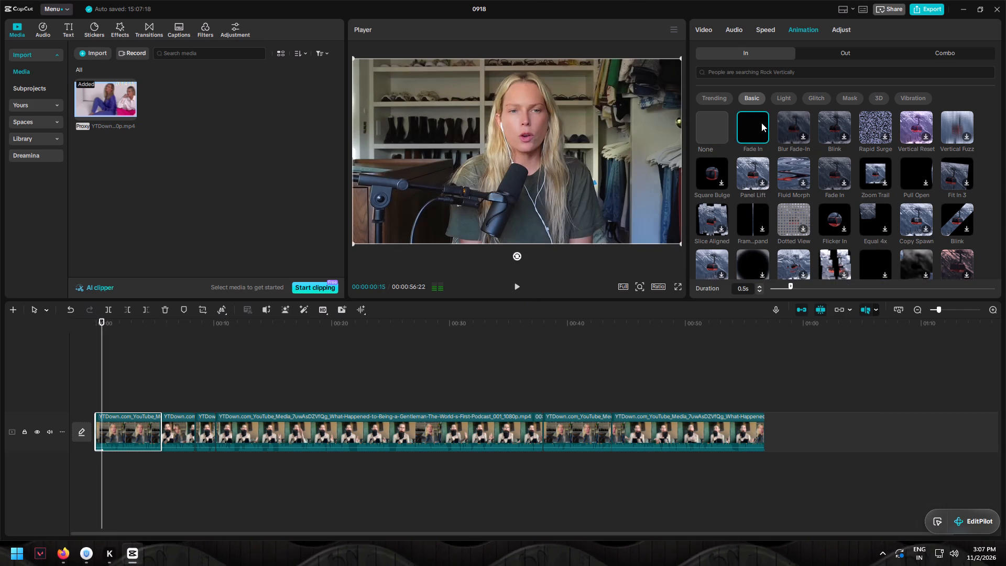
click(761, 123)
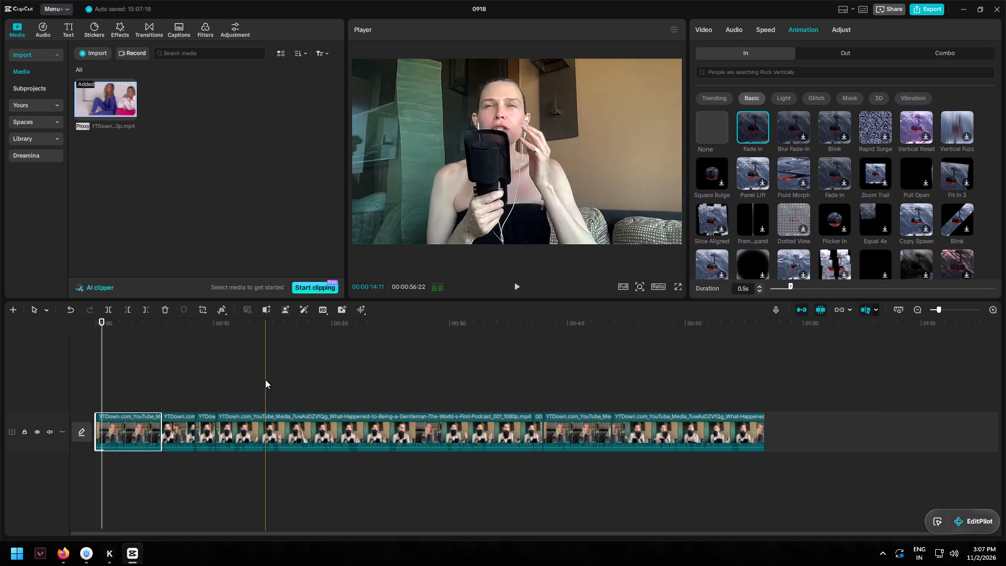
Look over the Out and Combo animations and play the sequence from its start to check the fade-in.
click(833, 50)
click(937, 57)
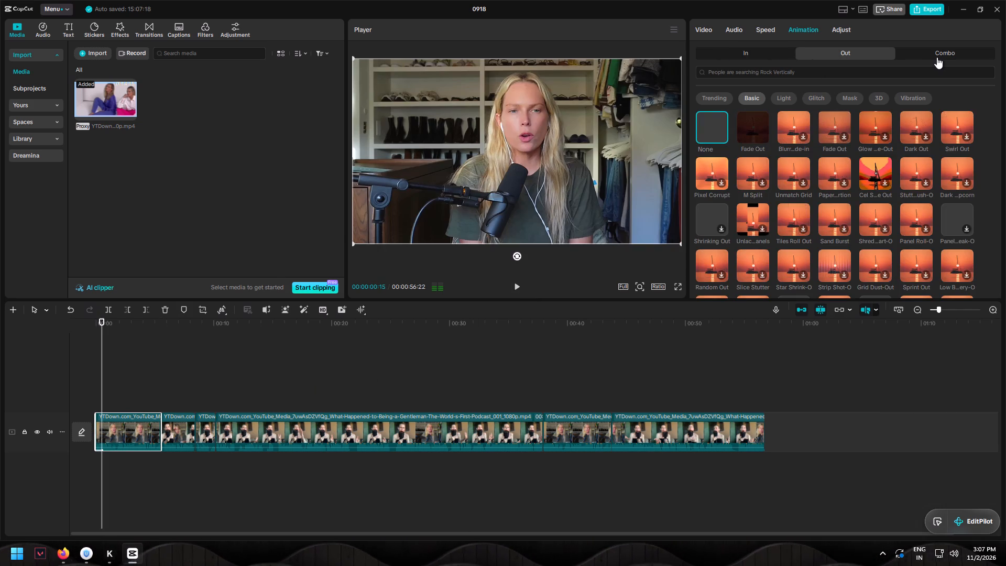
click(841, 52)
click(738, 47)
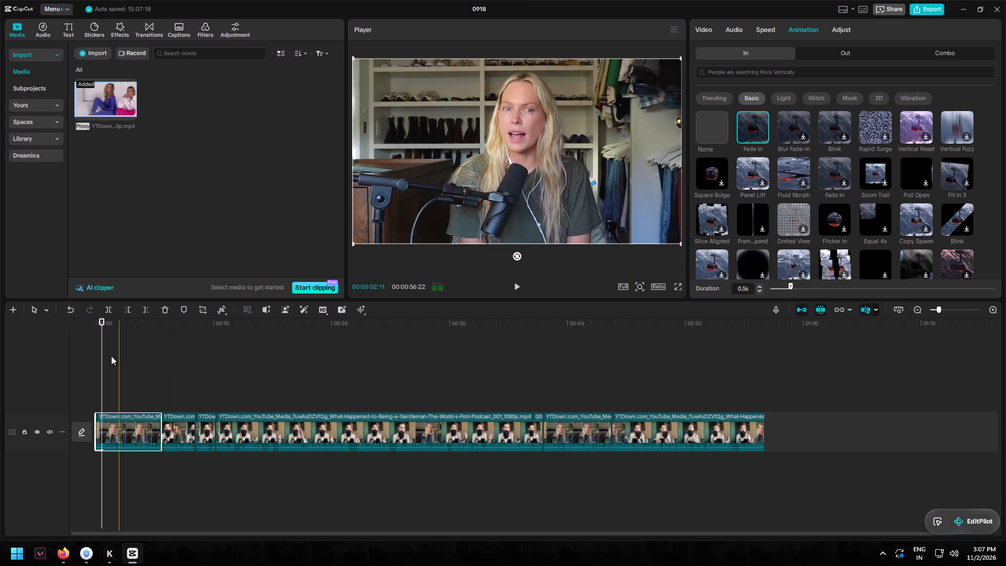
drag(100, 340, 72, 339)
click(520, 288)
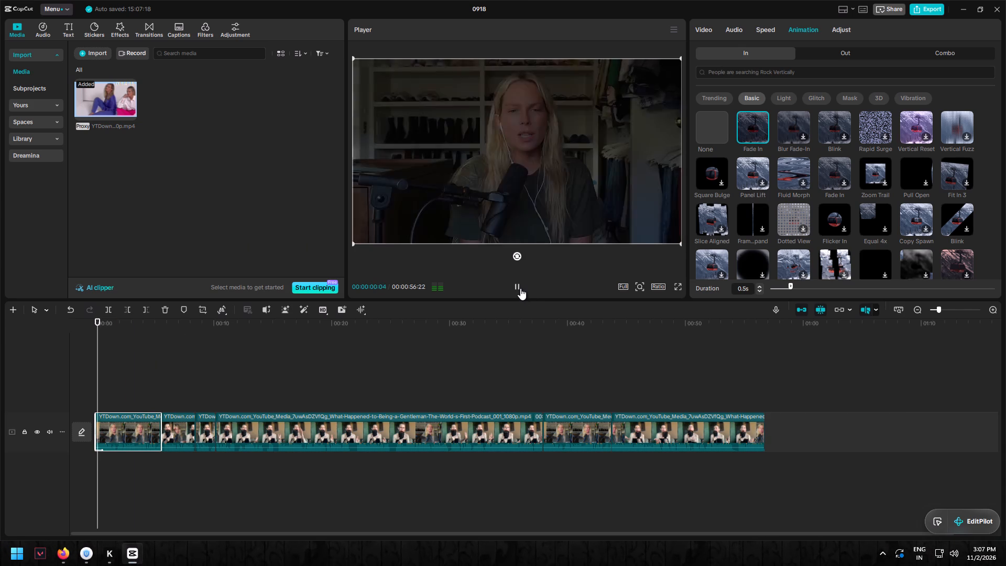
click(515, 286)
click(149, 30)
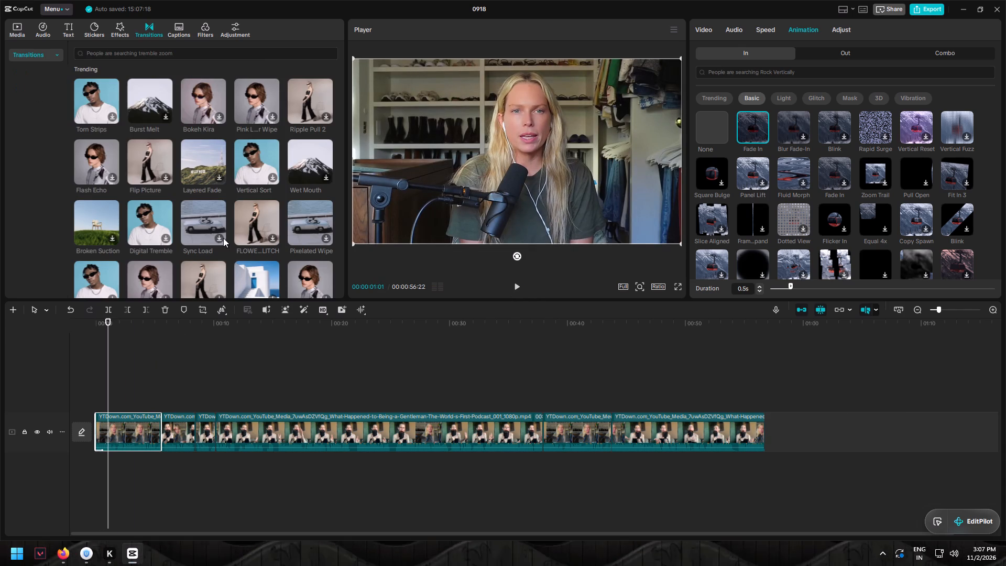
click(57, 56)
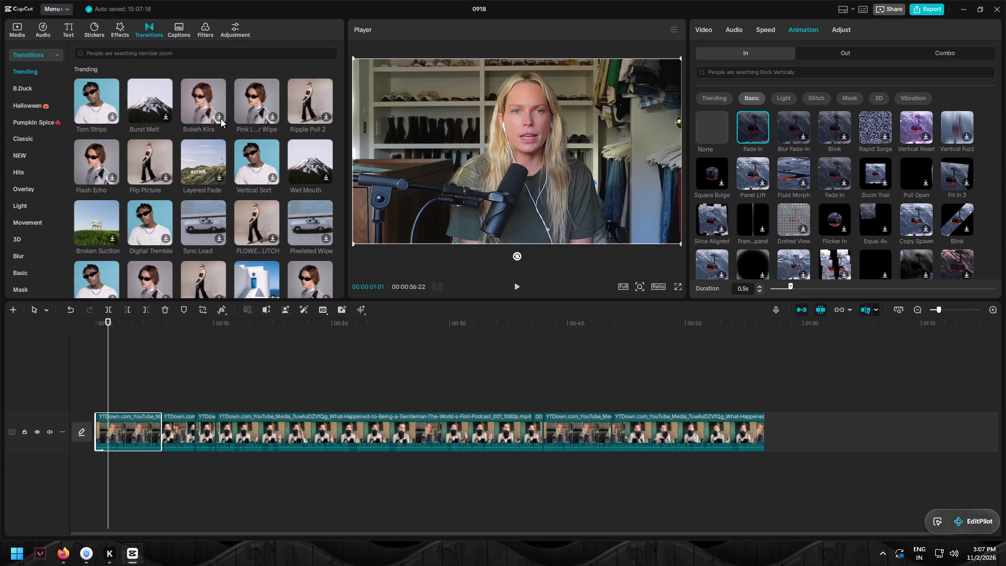
Switch to Firefox, search the web in a new tab for "basic transitions on capcut" and look over the results.
click(62, 565)
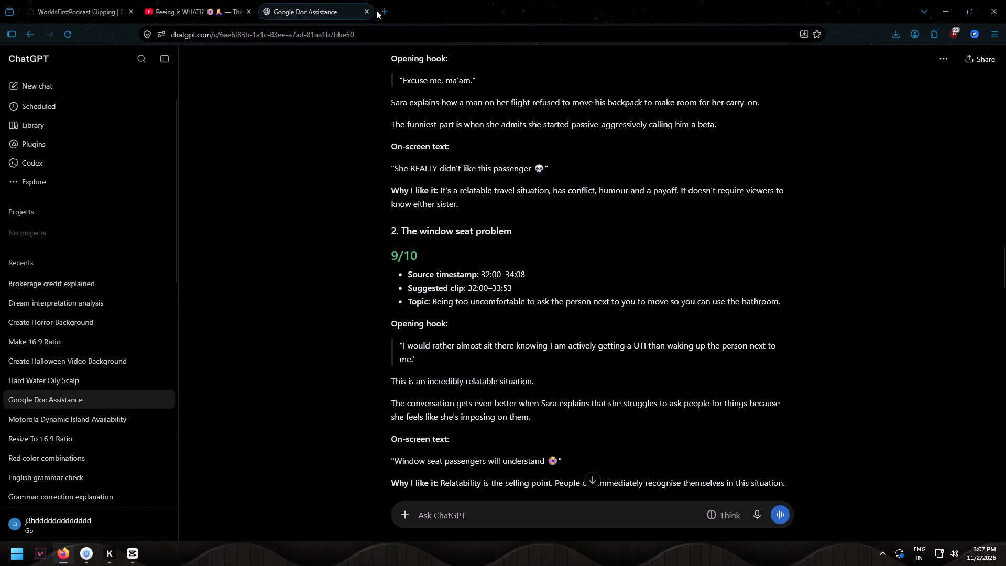
click(383, 13)
text(basic)
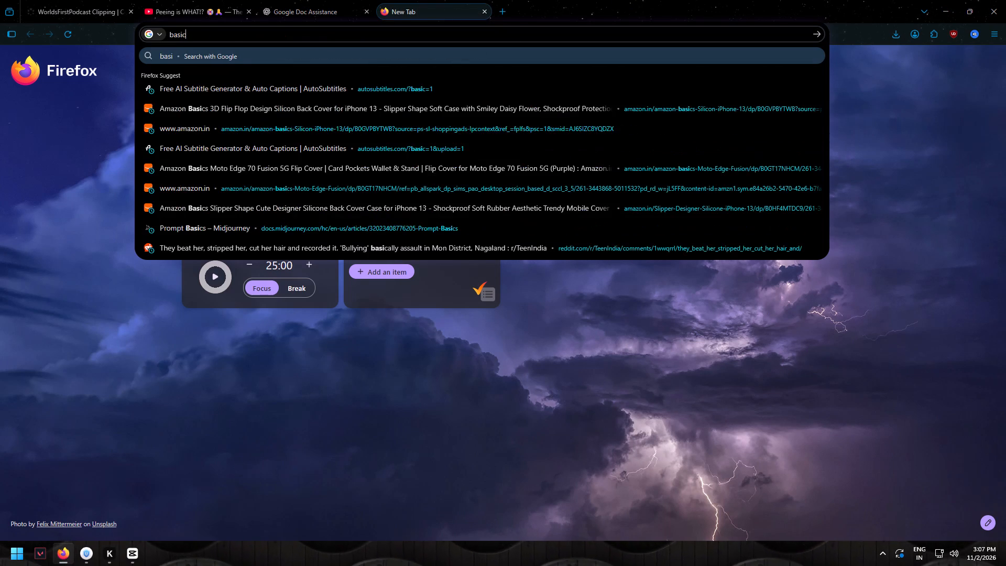
key(space)
text(transitions on)
key(space)
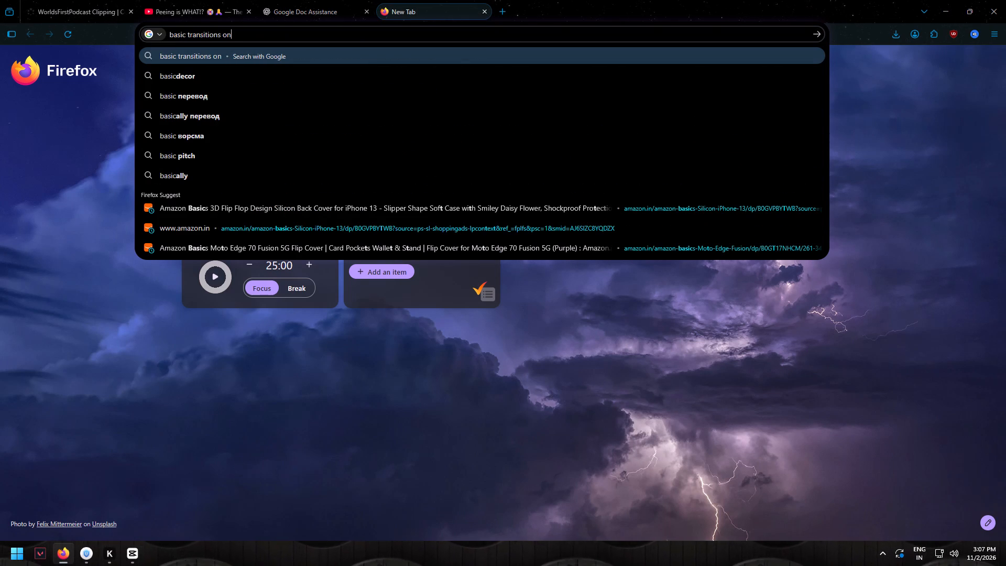
text(capcut)
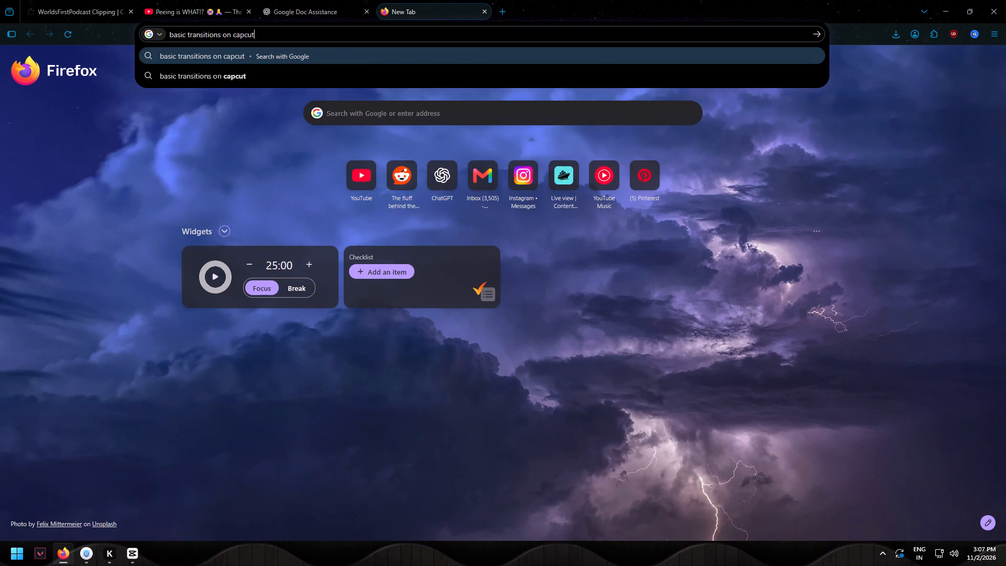
key(Return)
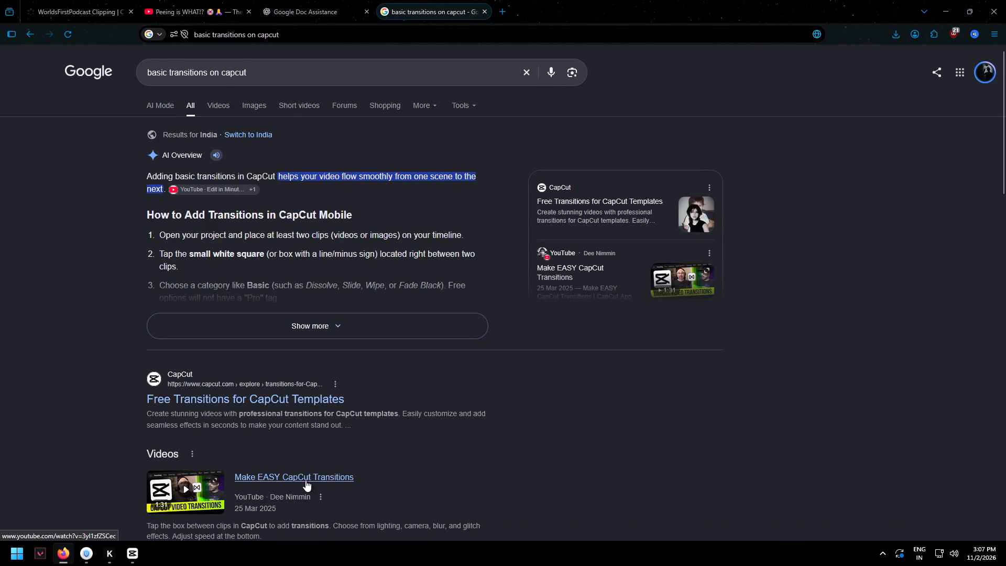
scroll(305, 480, down, 1)
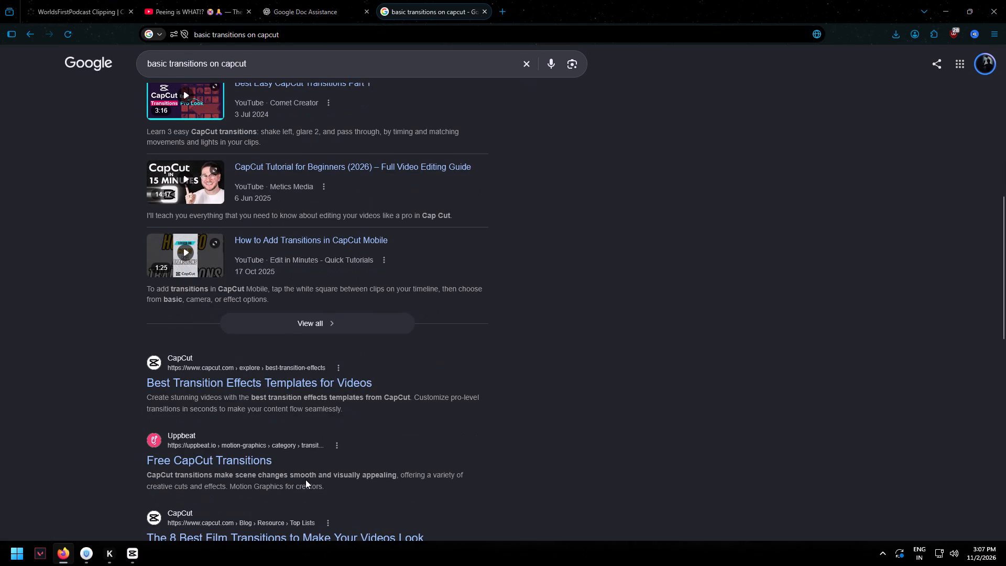
scroll(305, 480, up, 5)
Return to CapCut and replay the cut from the opening clip into the second clip.
click(139, 562)
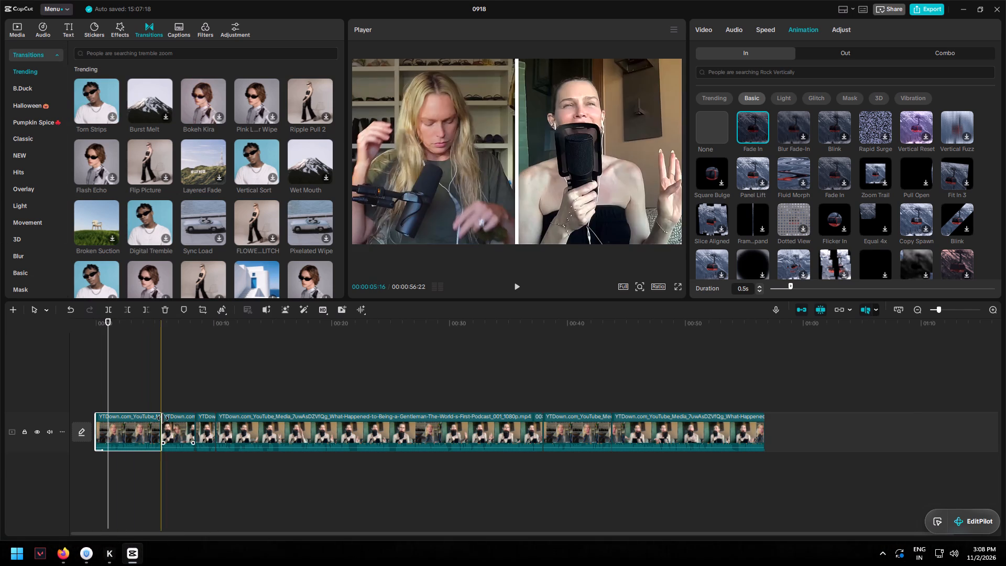
double_click(134, 384)
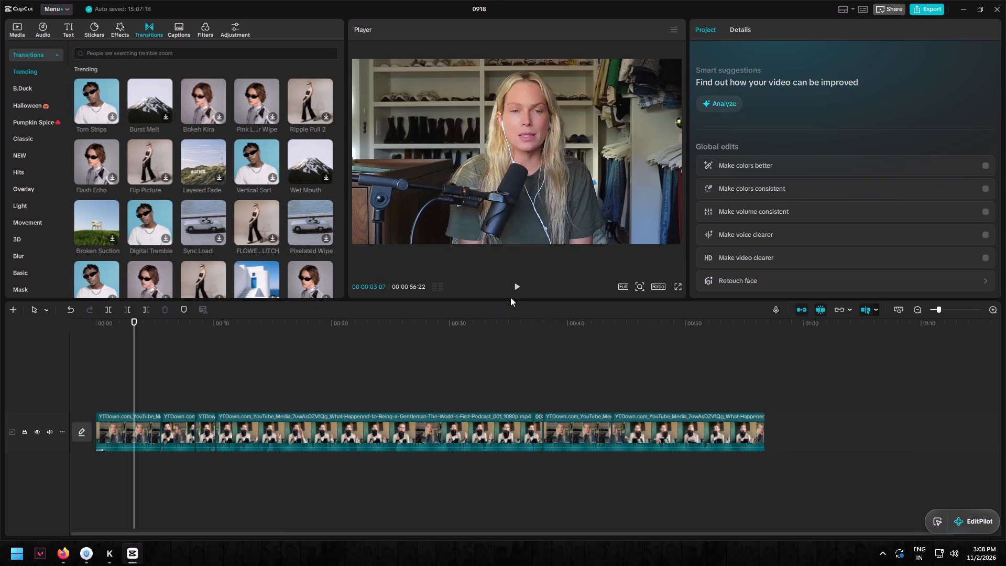
click(516, 287)
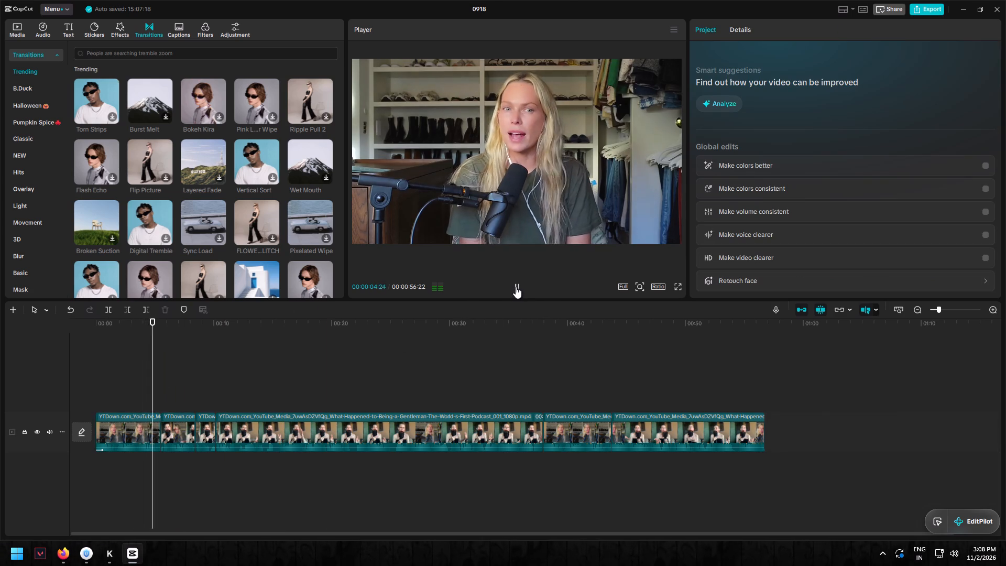
click(516, 287)
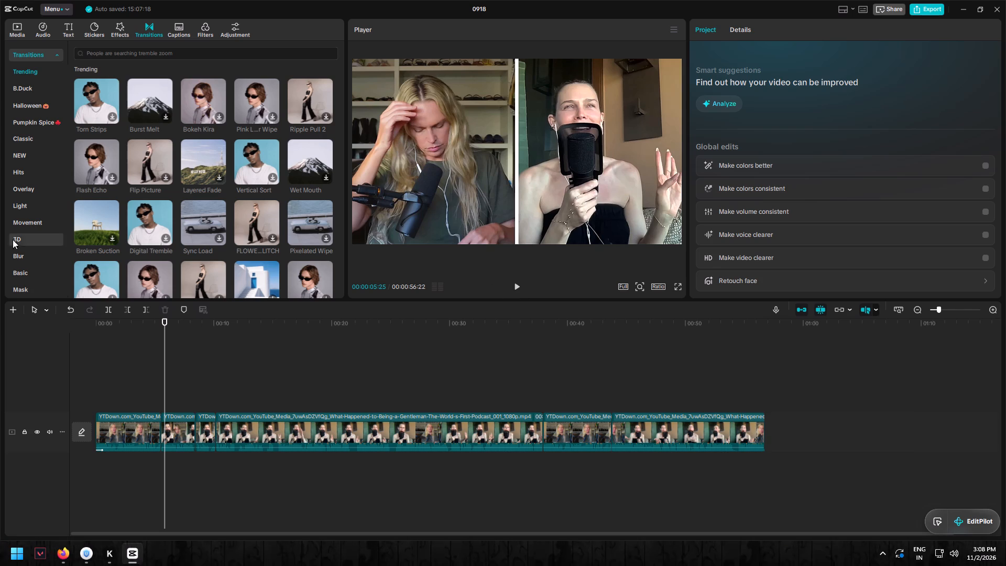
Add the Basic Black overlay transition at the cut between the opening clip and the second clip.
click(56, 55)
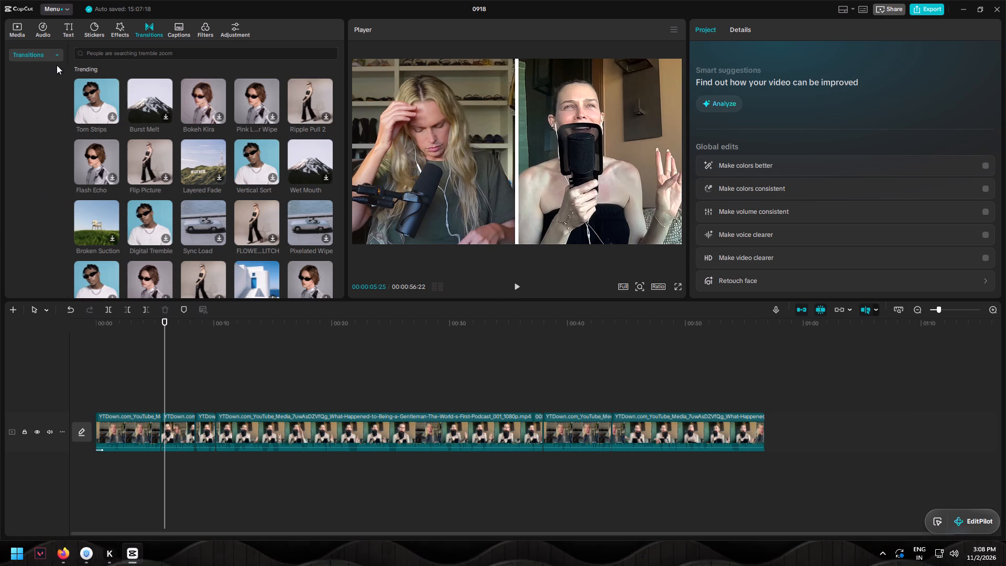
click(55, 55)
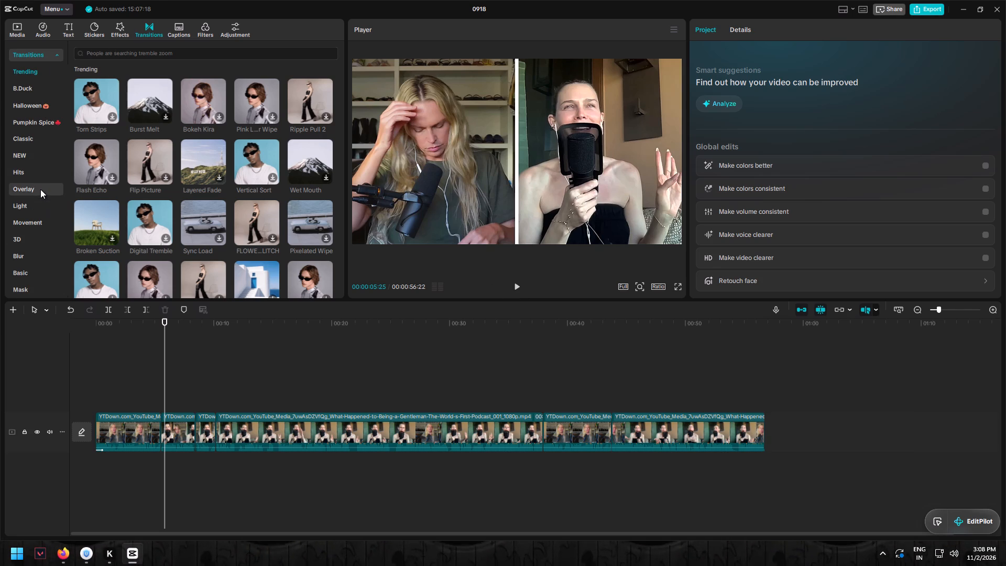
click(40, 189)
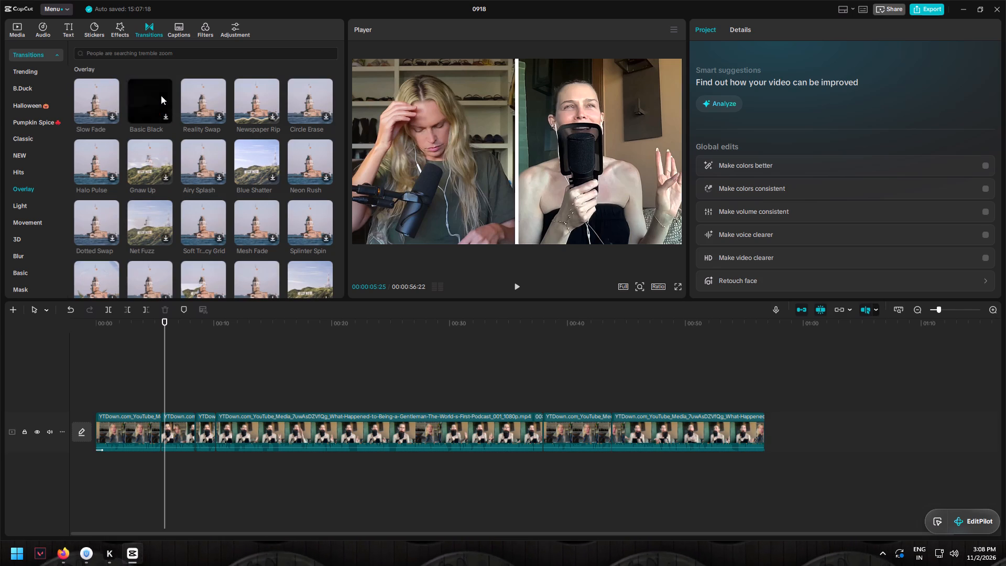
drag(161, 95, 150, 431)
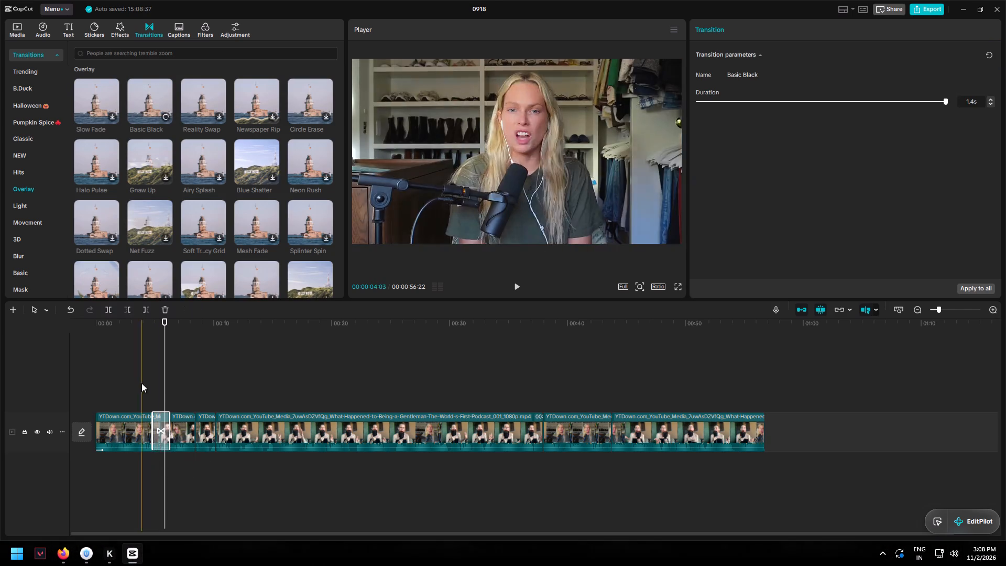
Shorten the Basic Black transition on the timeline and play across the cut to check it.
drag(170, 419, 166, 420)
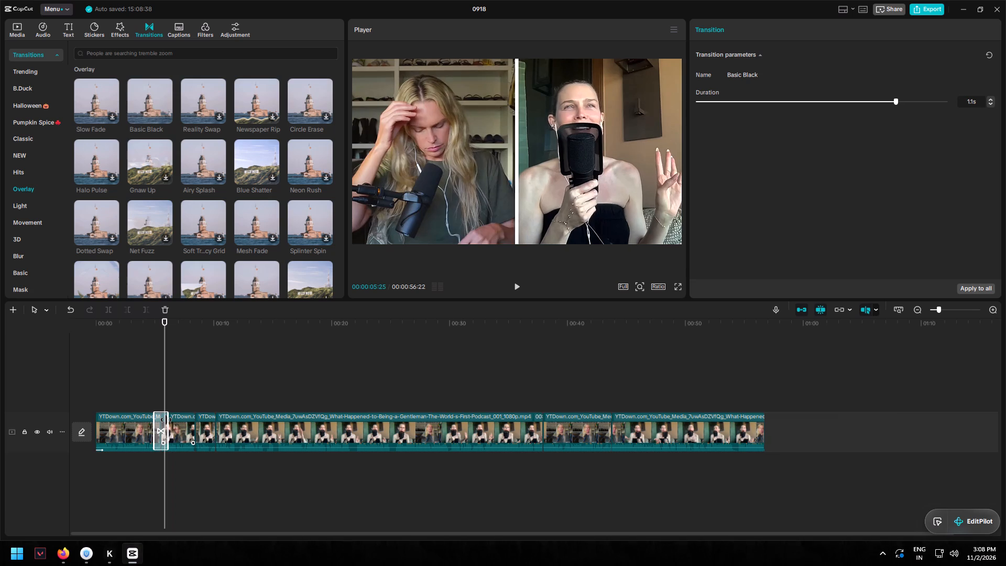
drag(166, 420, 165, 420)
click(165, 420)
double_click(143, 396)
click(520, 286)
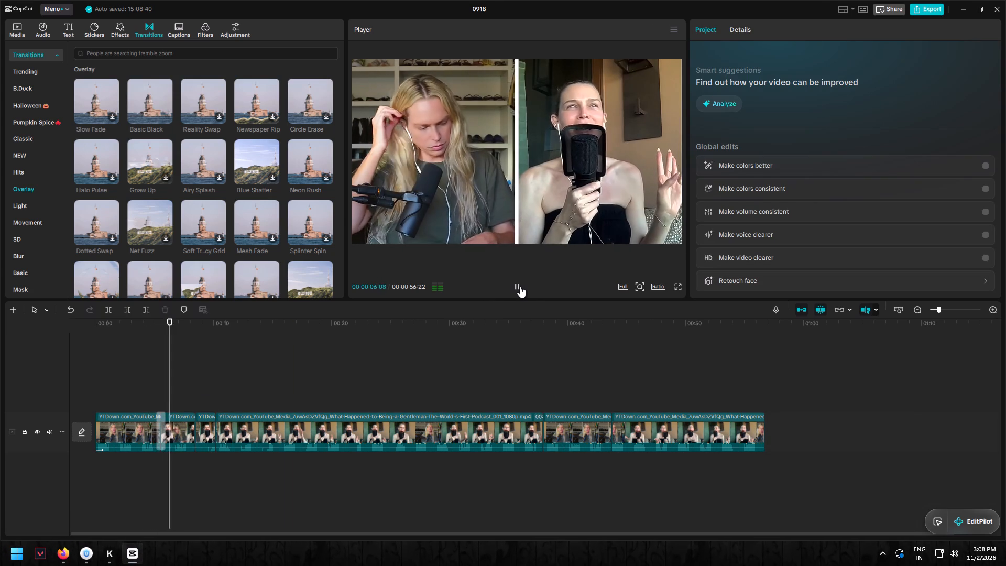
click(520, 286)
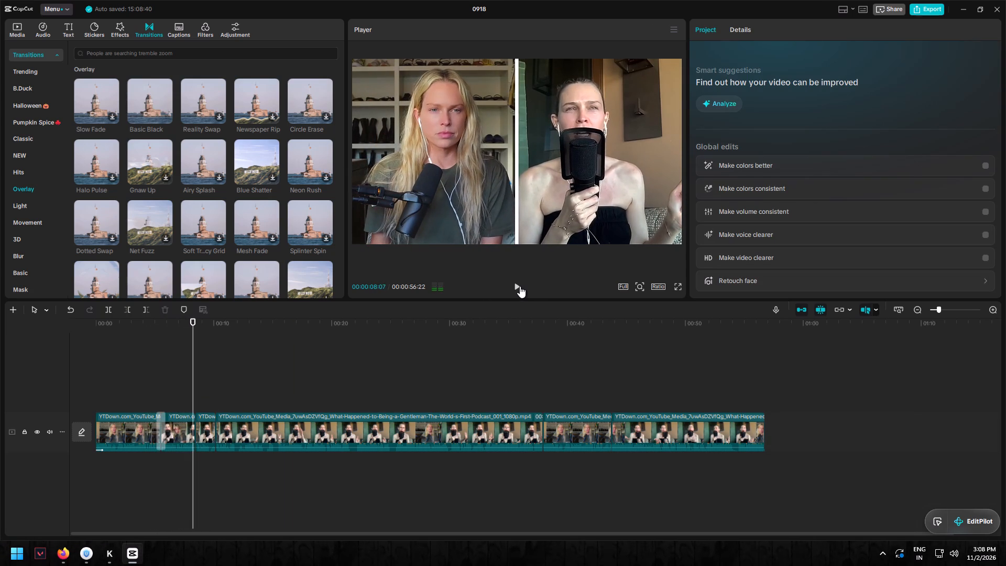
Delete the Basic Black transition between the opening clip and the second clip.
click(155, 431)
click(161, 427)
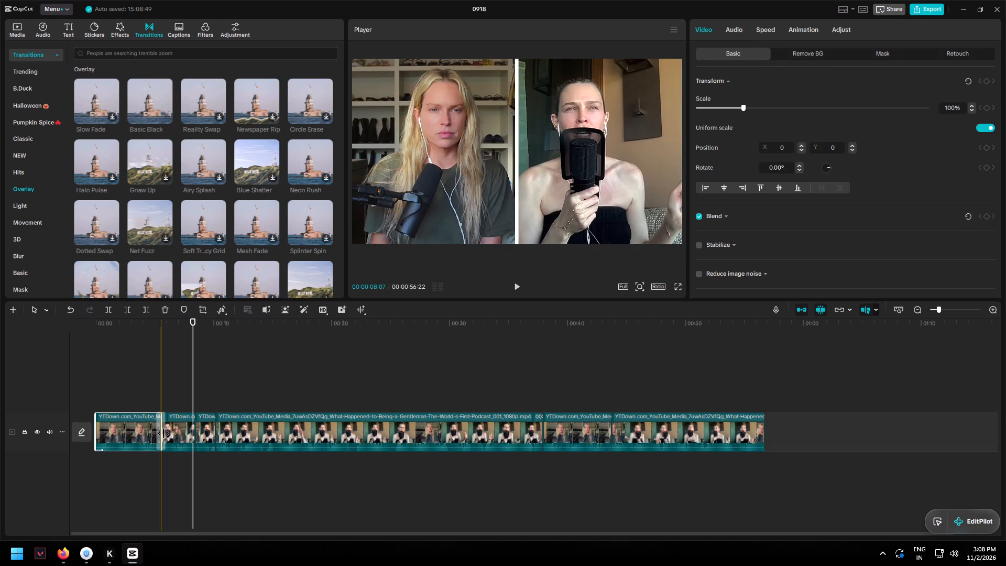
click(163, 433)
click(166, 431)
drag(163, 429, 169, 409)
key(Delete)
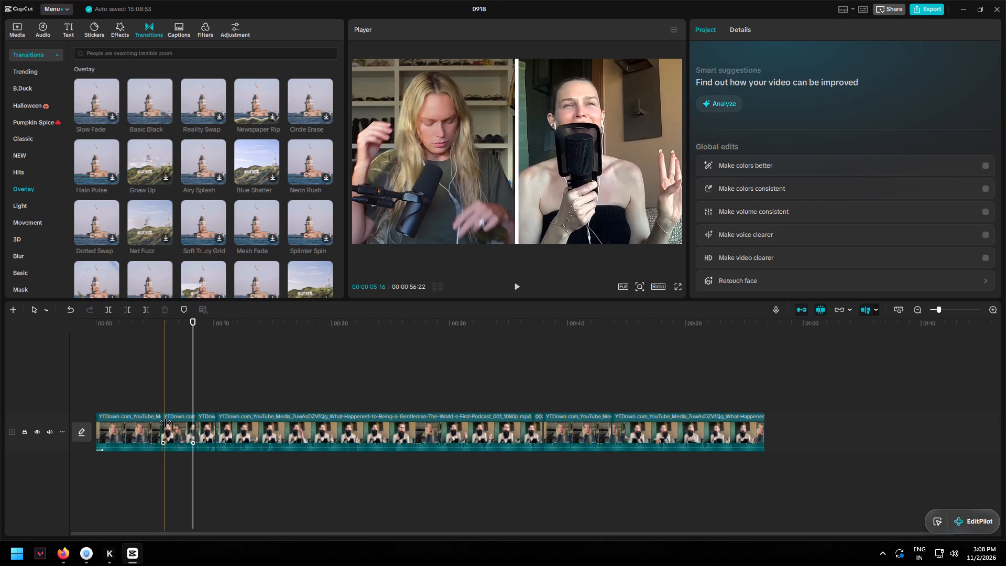
Look through the Movement, Slide and Mask transitions for one to use at the cut after the opening clip.
click(26, 214)
click(32, 226)
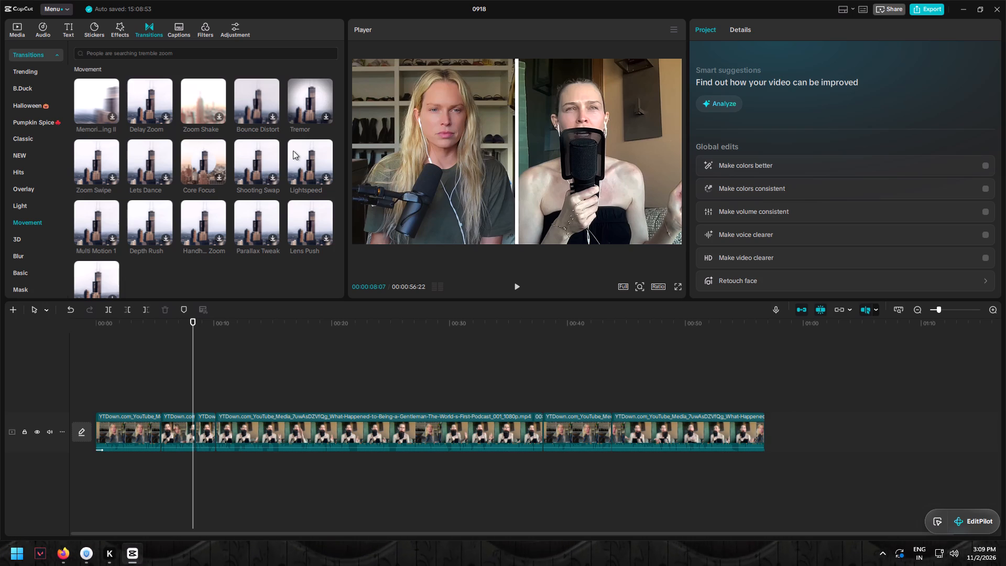
scroll(293, 150, down, 2)
scroll(41, 225, down, 1)
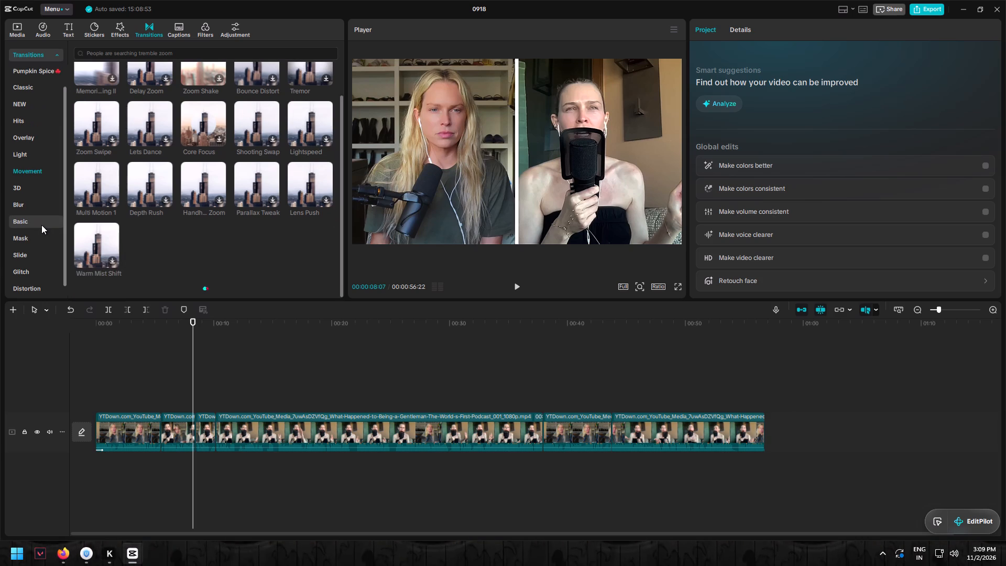
scroll(41, 225, down, 2)
click(37, 250)
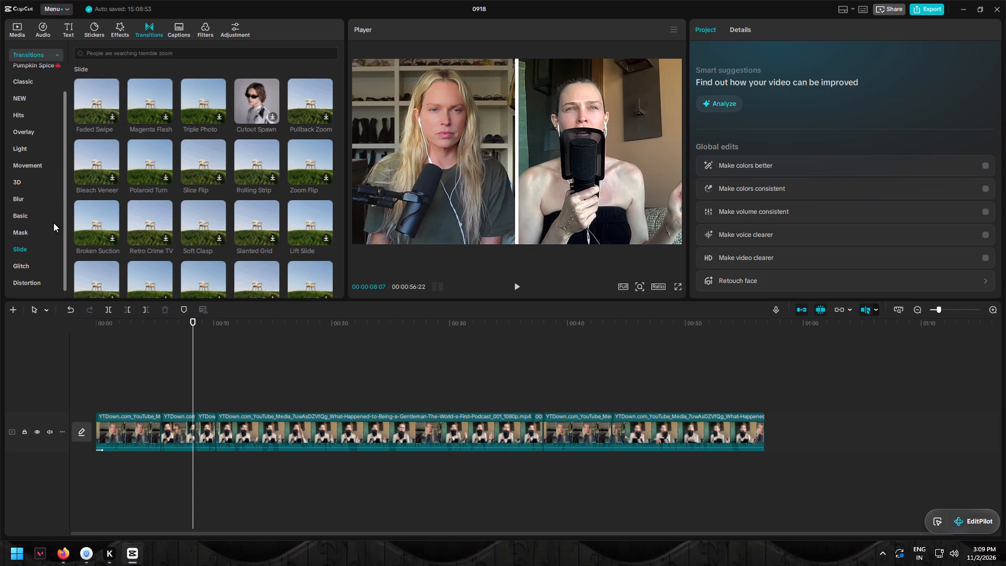
click(41, 231)
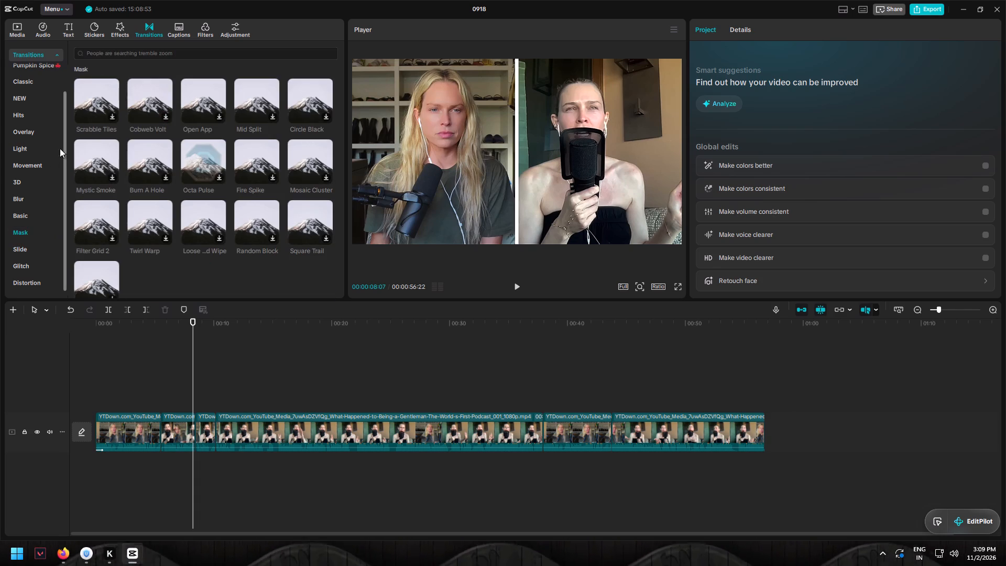
click(44, 164)
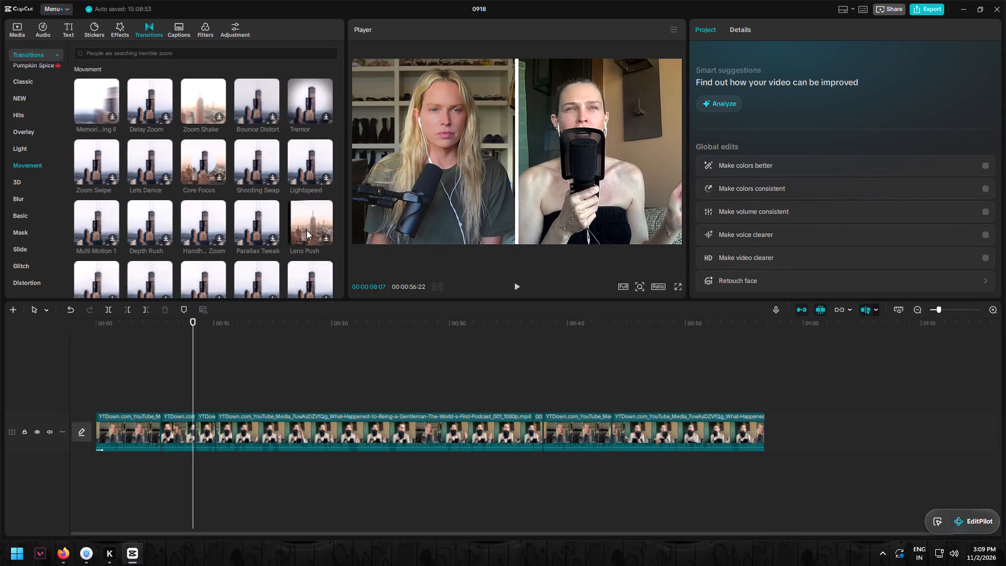
scroll(258, 232, down, 1)
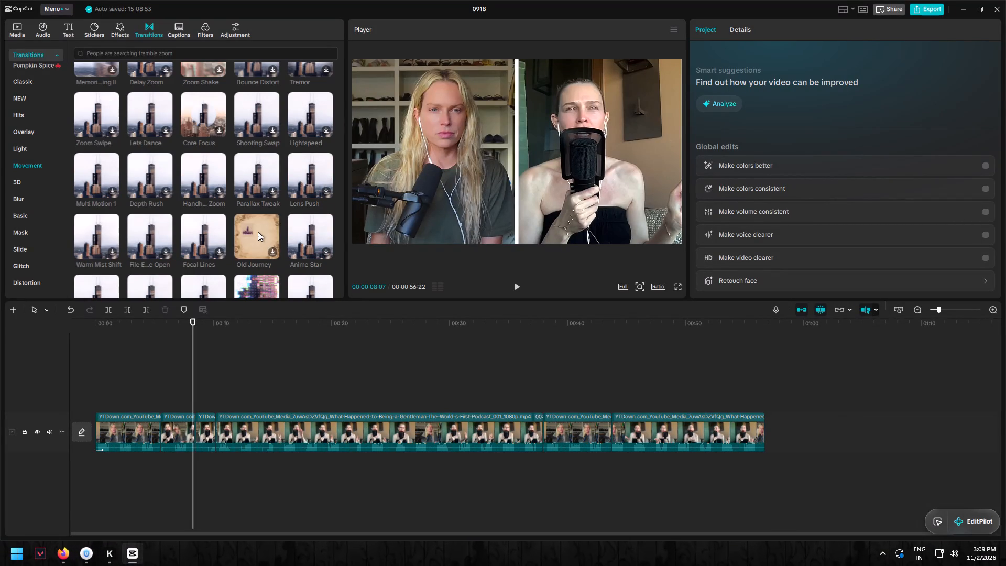
scroll(258, 232, down, 2)
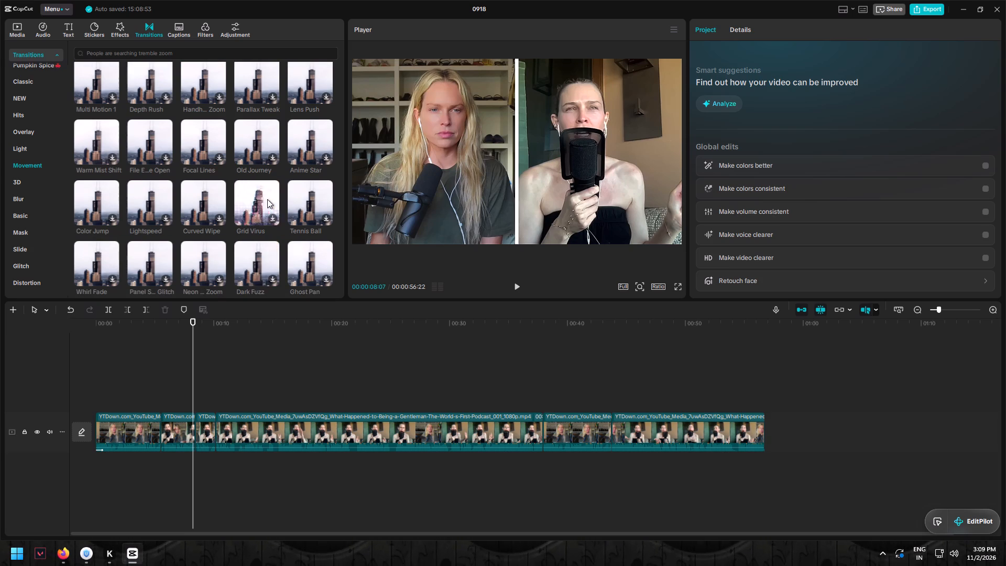
scroll(251, 271, down, 2)
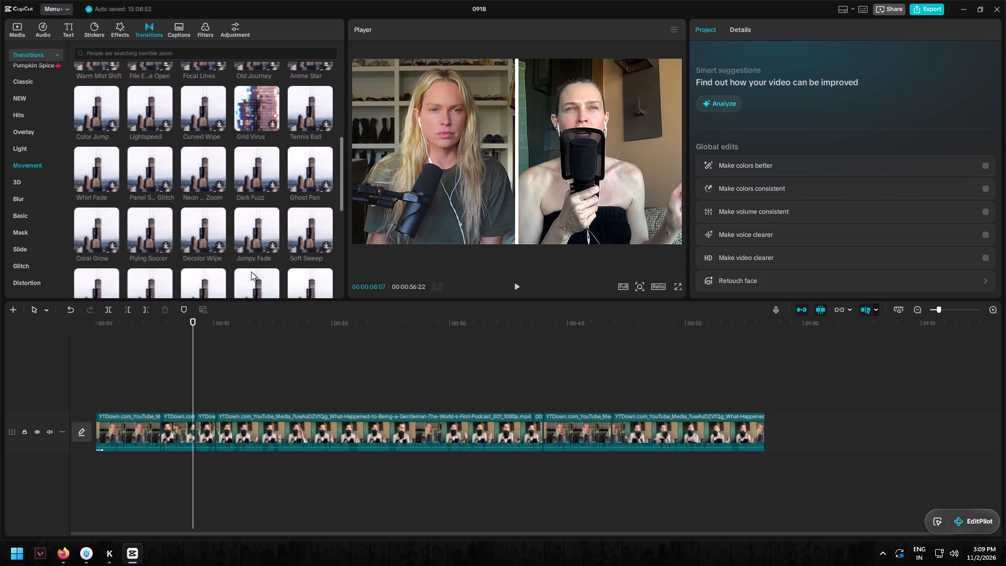
scroll(251, 271, down, 5)
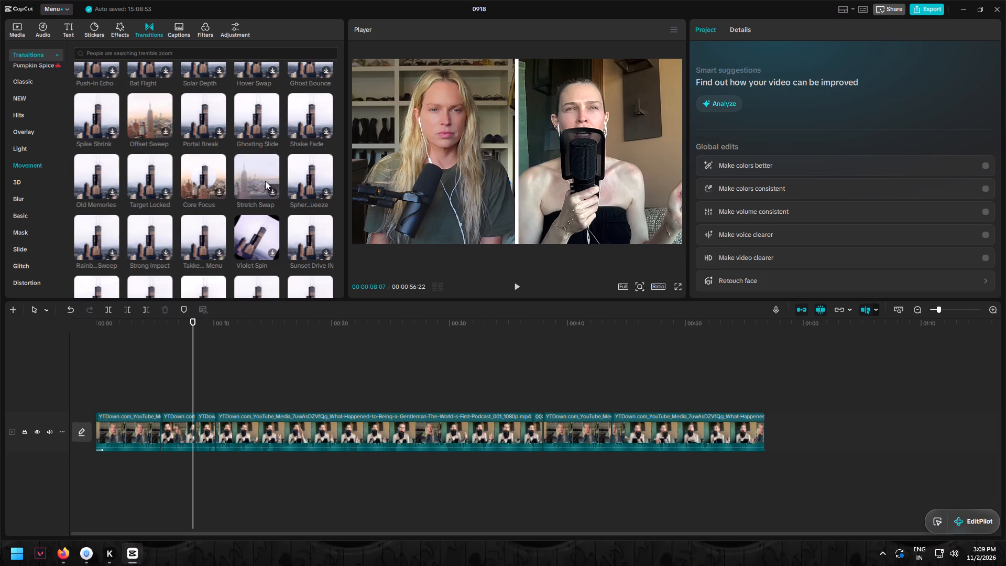
scroll(265, 181, down, 8)
scroll(265, 194, up, 5)
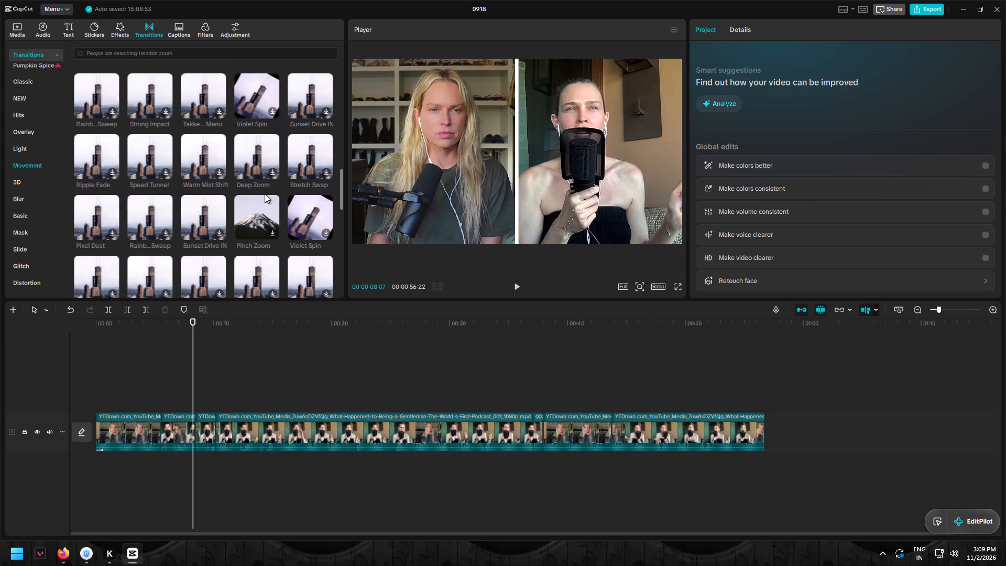
Review the opening clip's entrance animation settings and play the sequence from its start to check the fade-in.
click(133, 427)
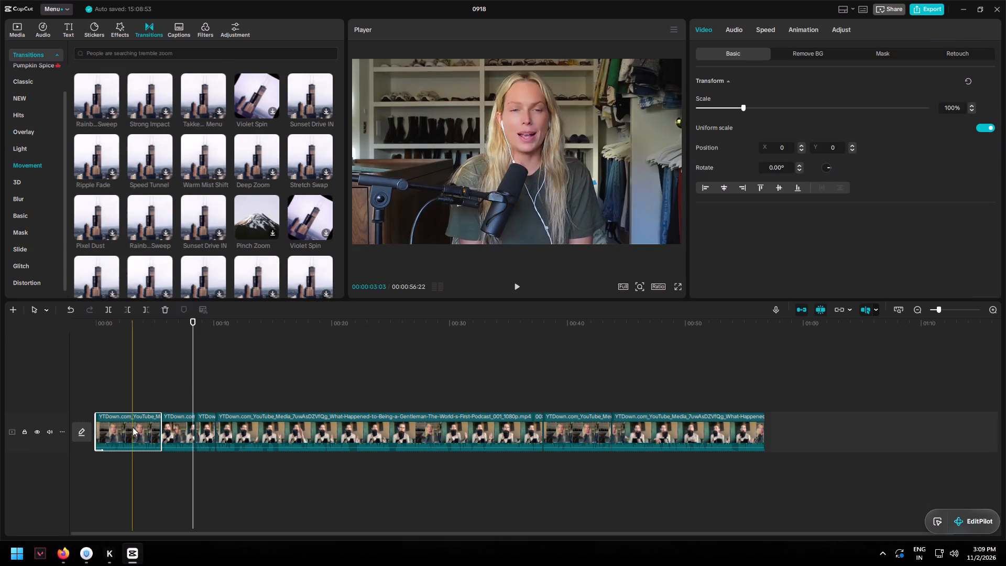
click(814, 30)
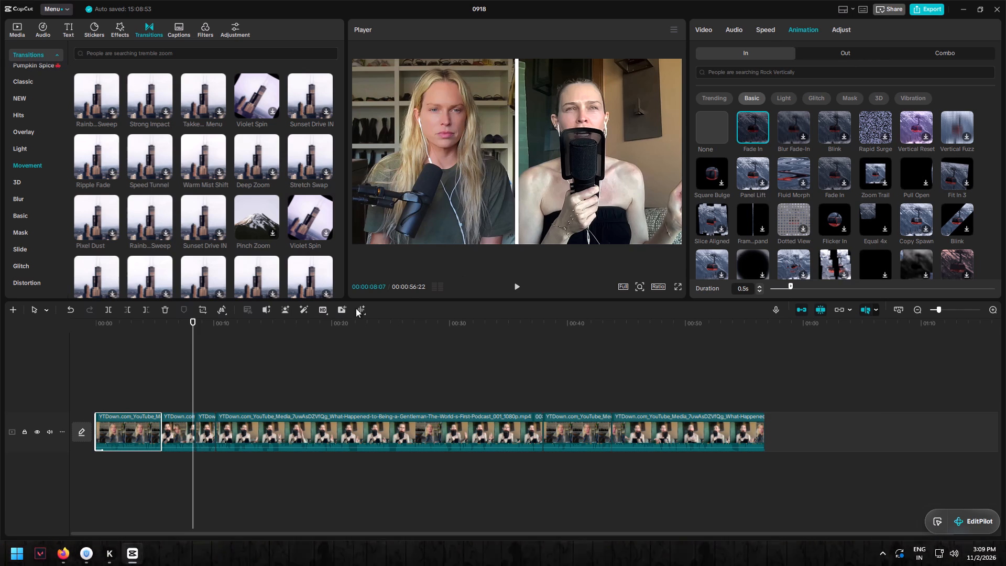
click(154, 399)
click(147, 431)
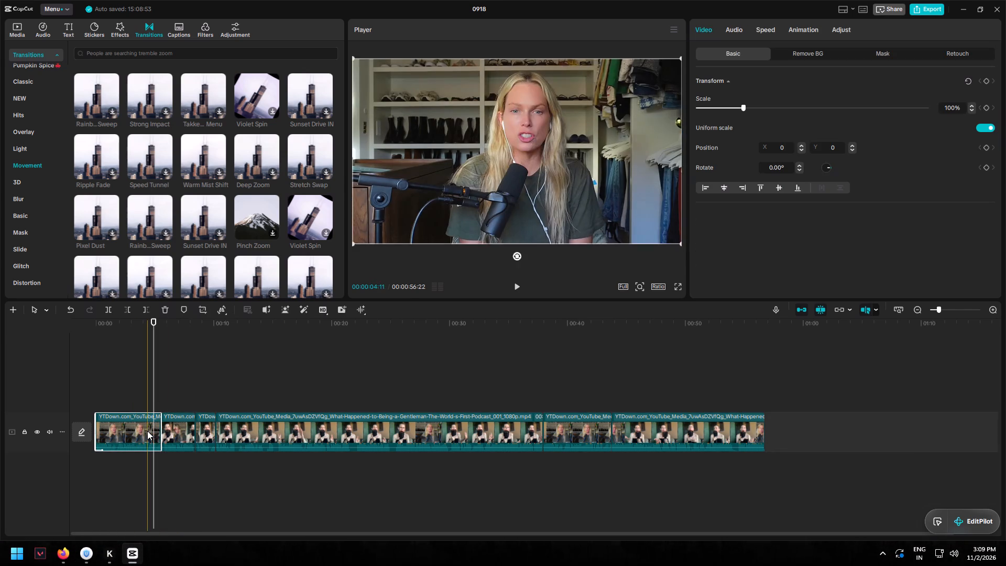
click(800, 23)
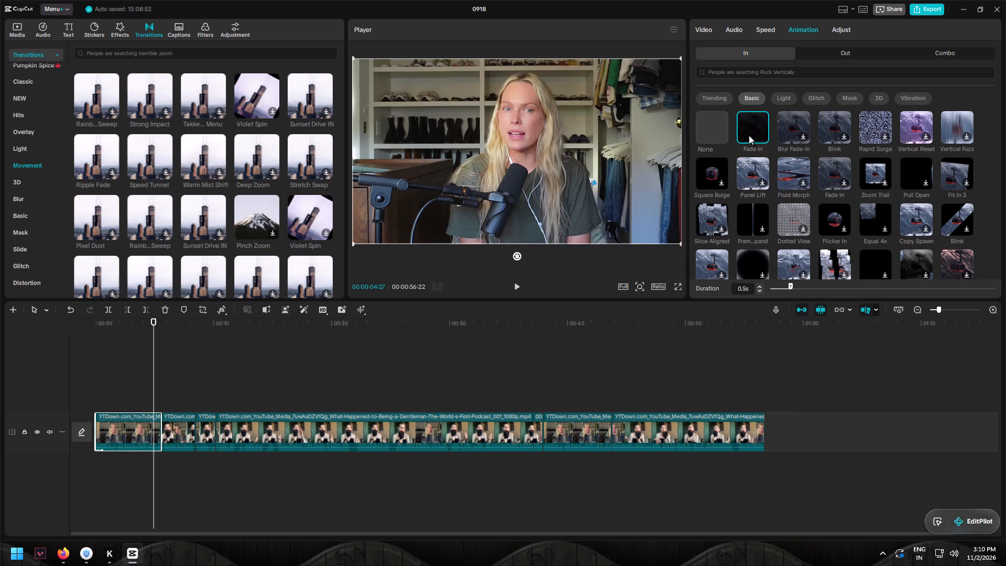
drag(151, 326, 45, 341)
click(45, 341)
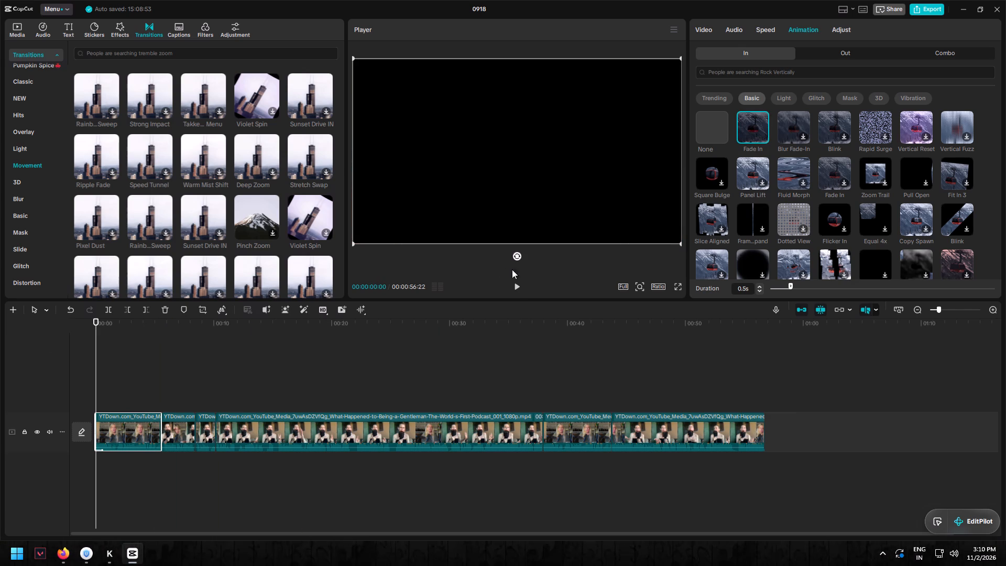
click(518, 286)
double_click(518, 286)
click(518, 286)
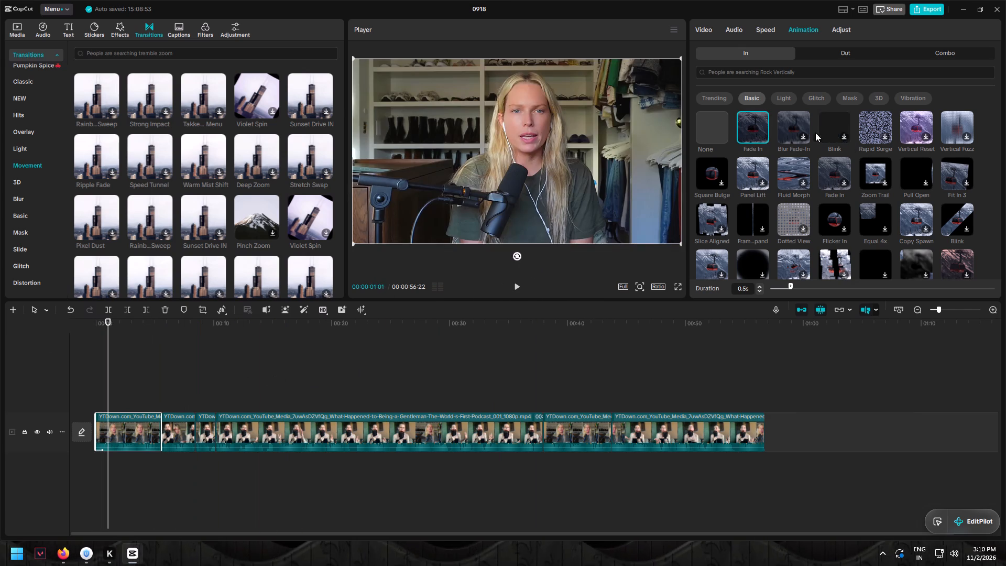
Apply the Basic Fade Out exit animation to the opening clip.
click(859, 55)
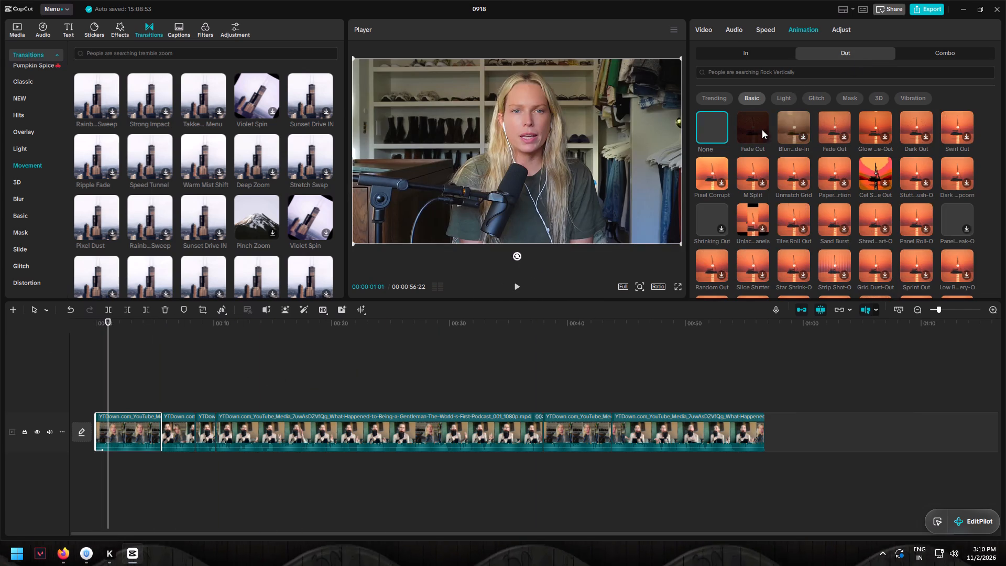
click(745, 132)
click(744, 132)
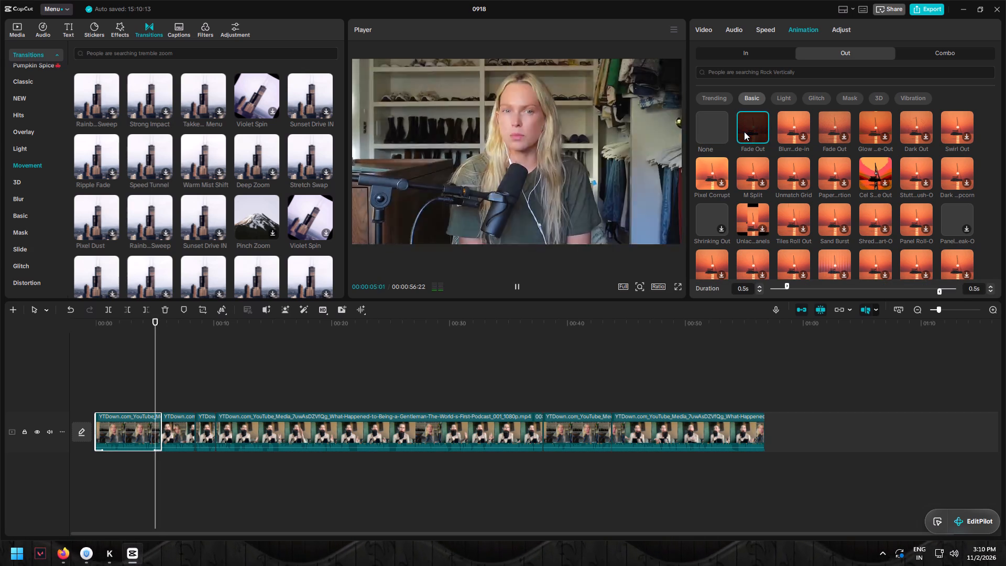
Apply the Basic Fade In entrance animation to the second clip.
click(185, 425)
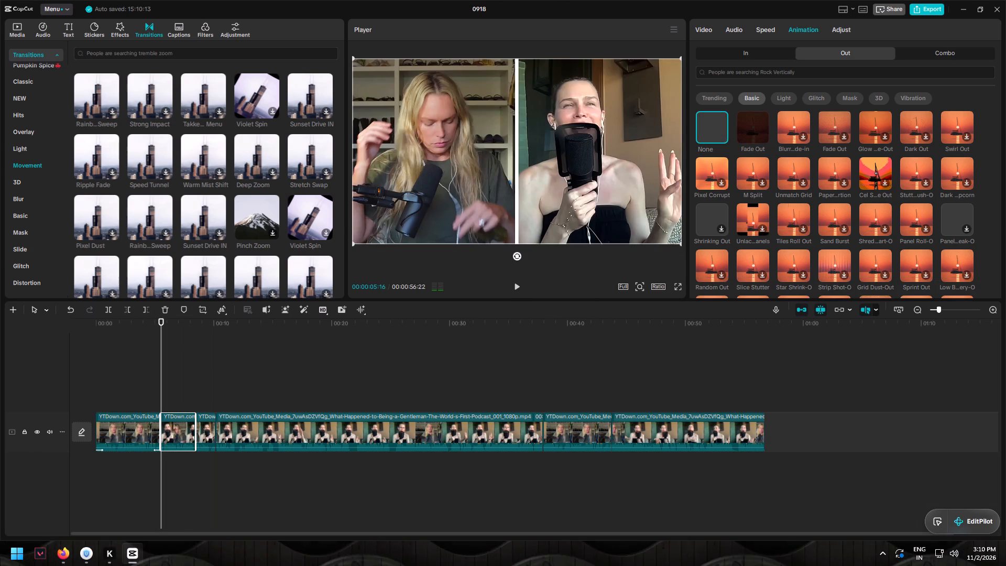
click(755, 58)
click(760, 126)
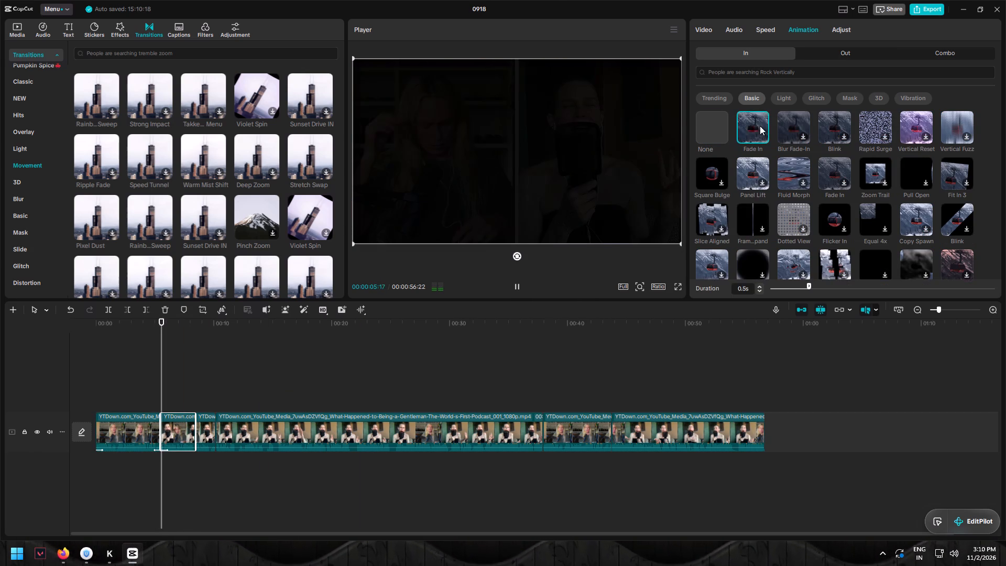
Play the sequence from its start into the second clip to check the fades around the first cut.
click(120, 369)
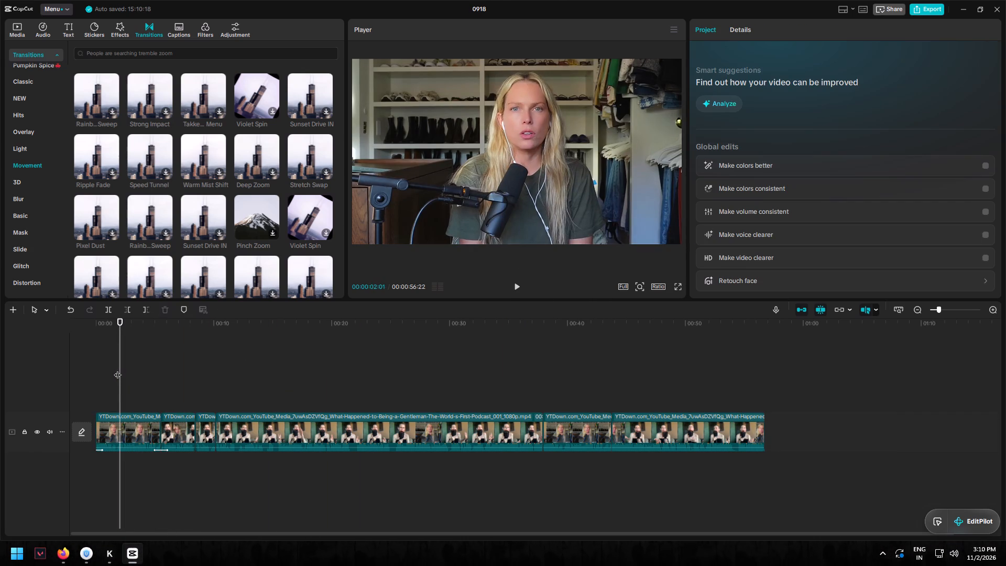
click(114, 369)
drag(114, 369, 78, 368)
double_click(516, 285)
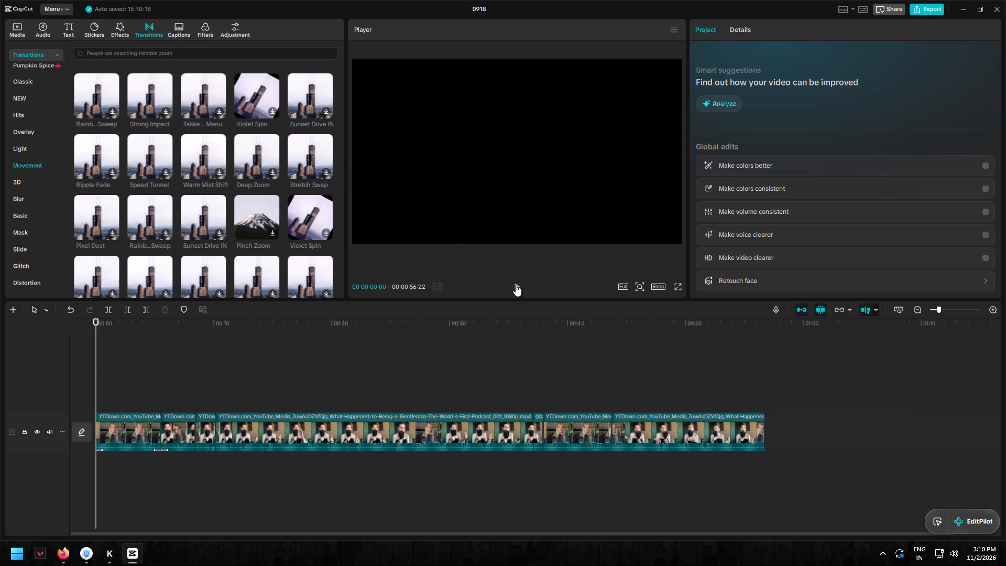
click(516, 285)
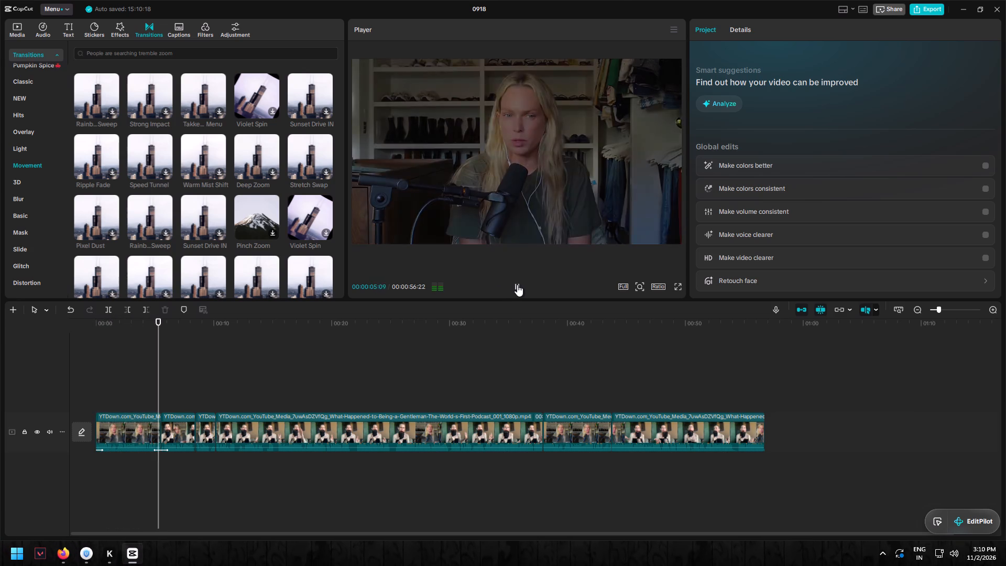
click(517, 285)
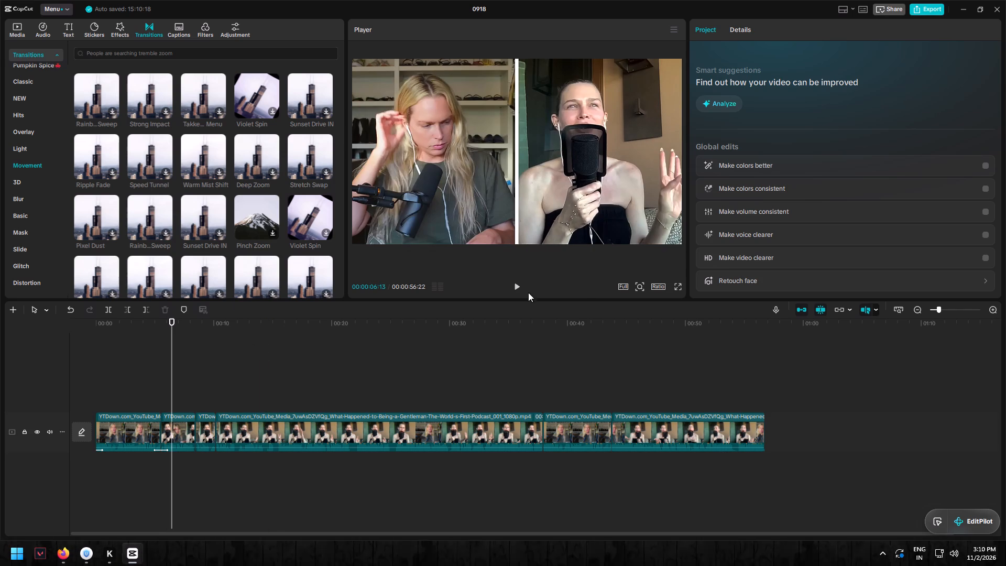
click(943, 309)
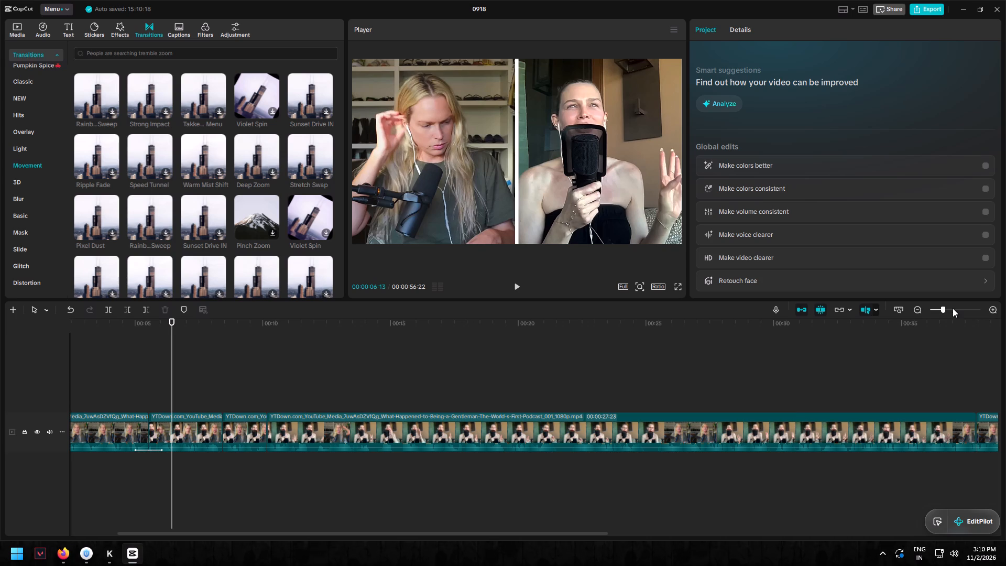
drag(171, 320, 48, 322)
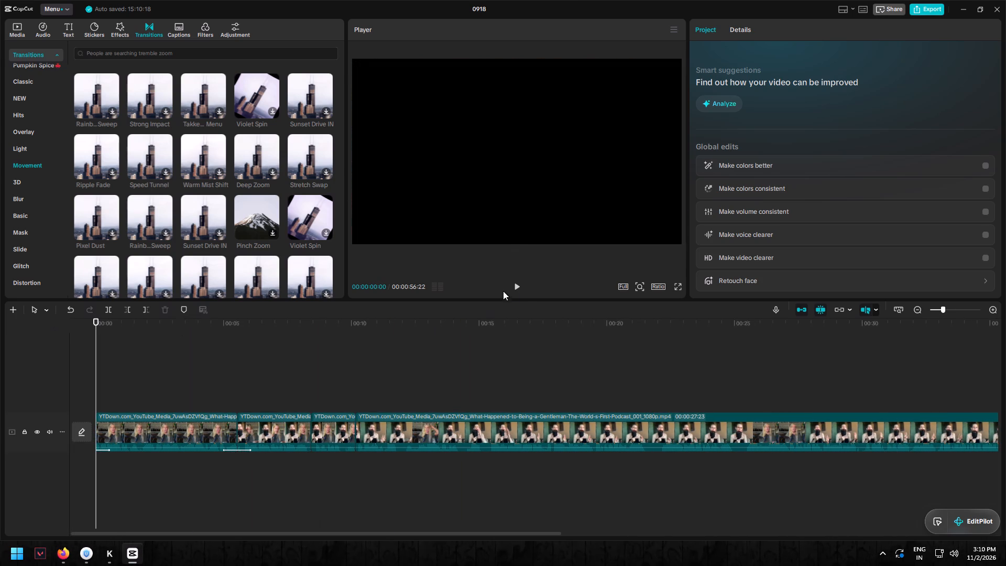
click(519, 287)
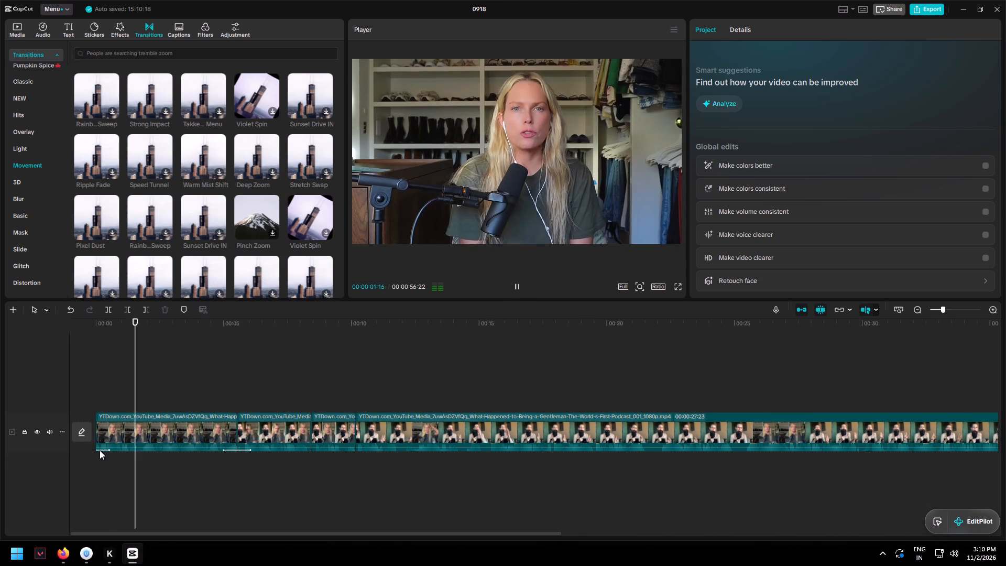
click(104, 449)
click(108, 450)
click(108, 450)
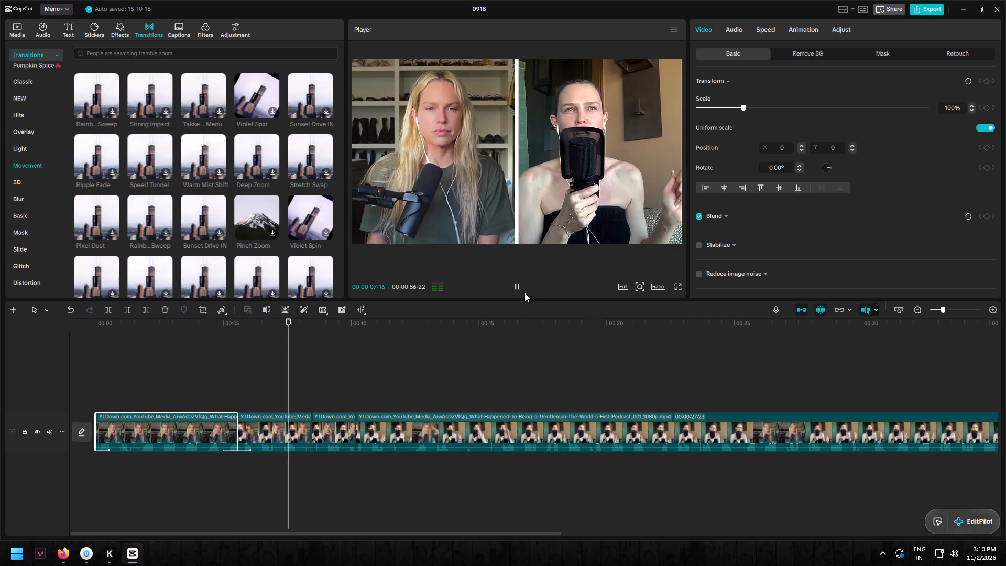
click(517, 290)
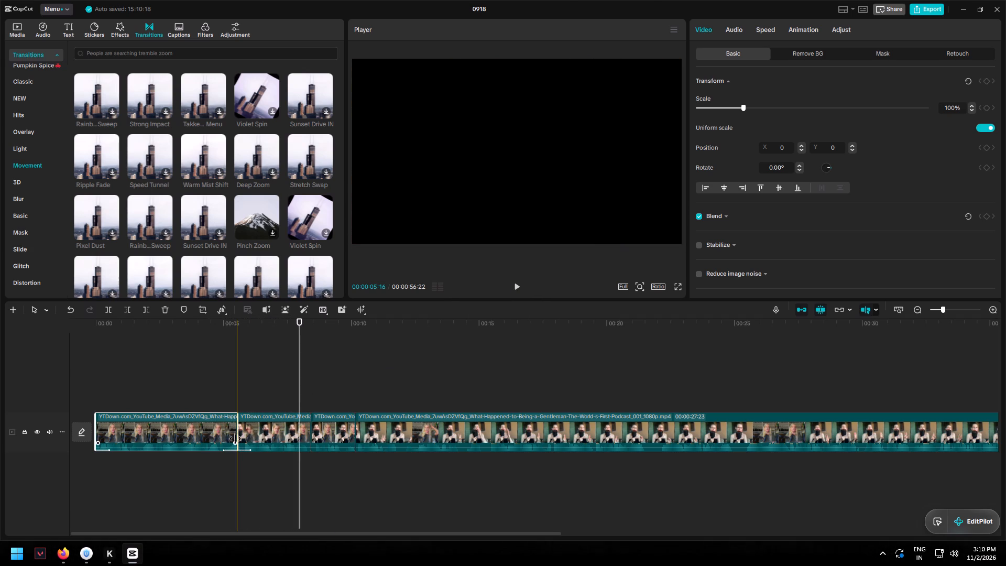
Examine the fade bars on the opening clip closely and play across the cut into the second clip.
click(958, 308)
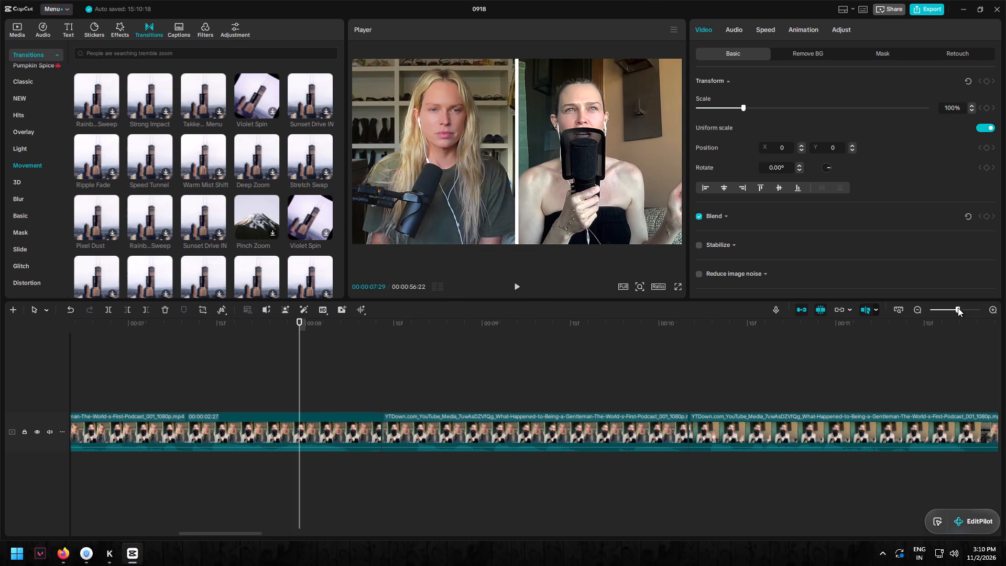
click(948, 309)
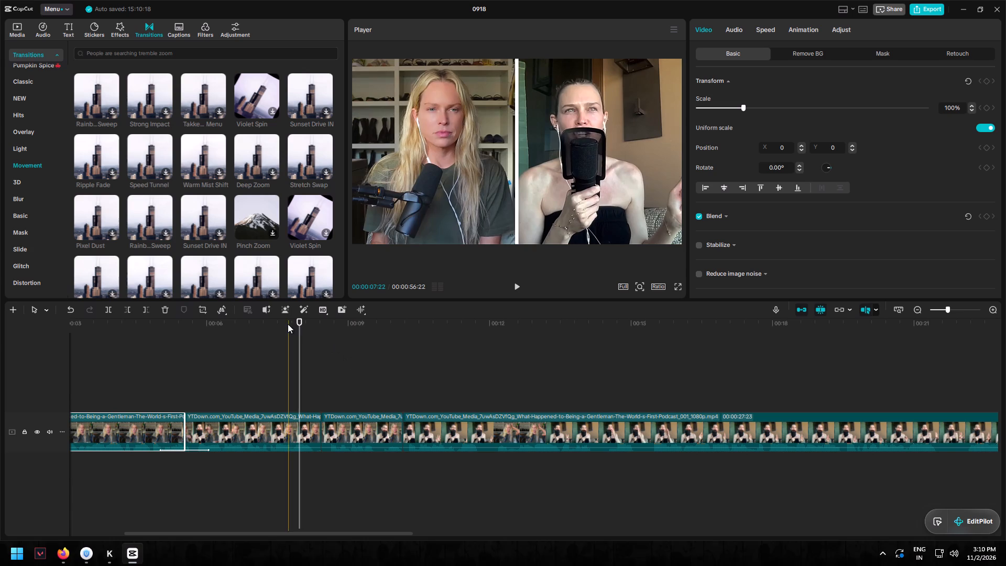
drag(299, 323, 77, 345)
click(77, 345)
click(960, 309)
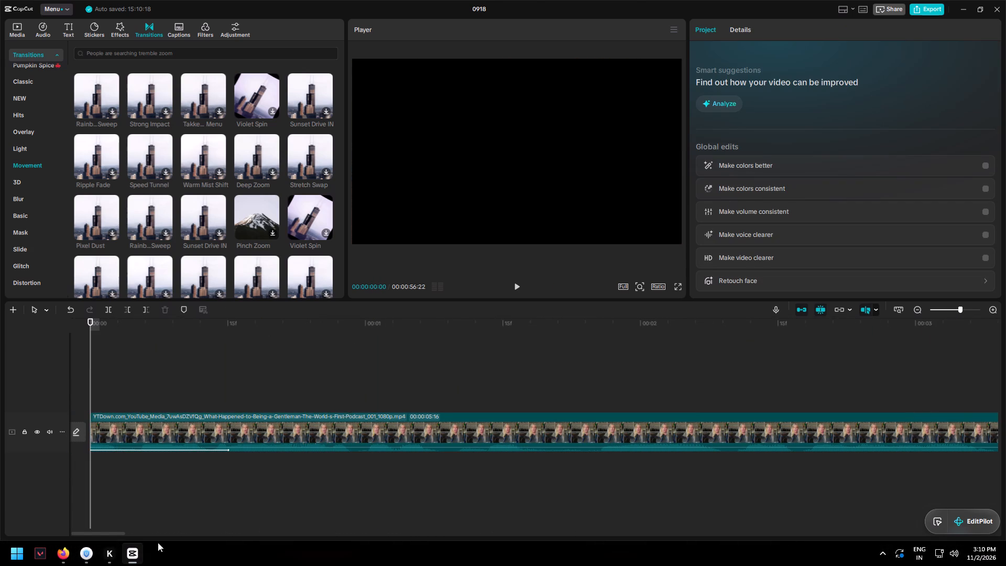
drag(117, 534, 92, 532)
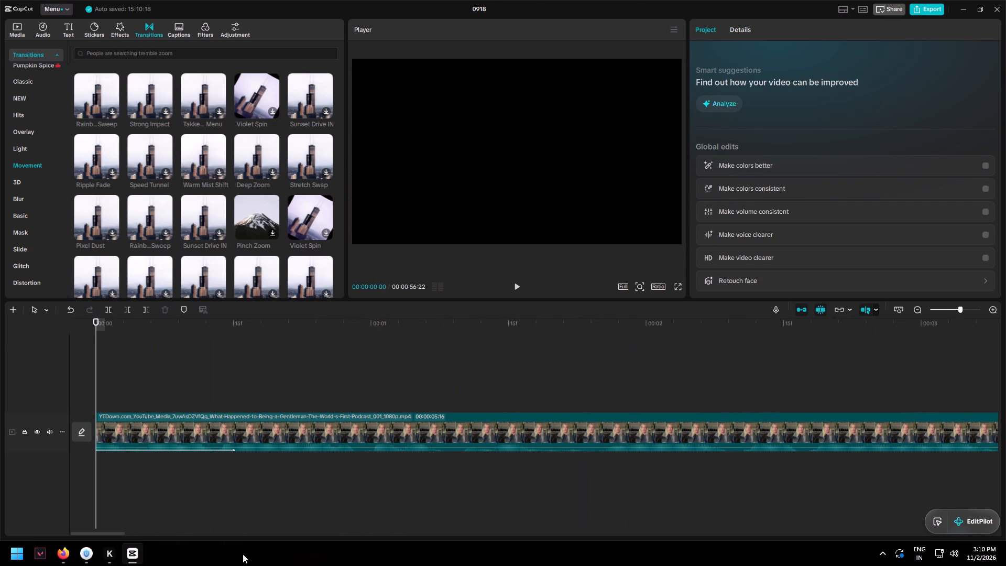
drag(115, 534, 157, 537)
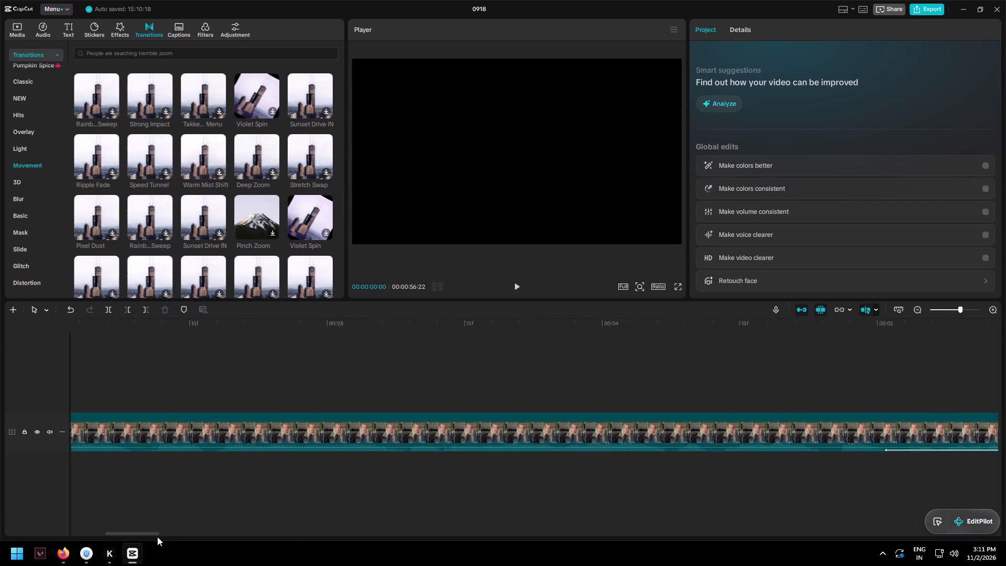
drag(157, 537, 186, 540)
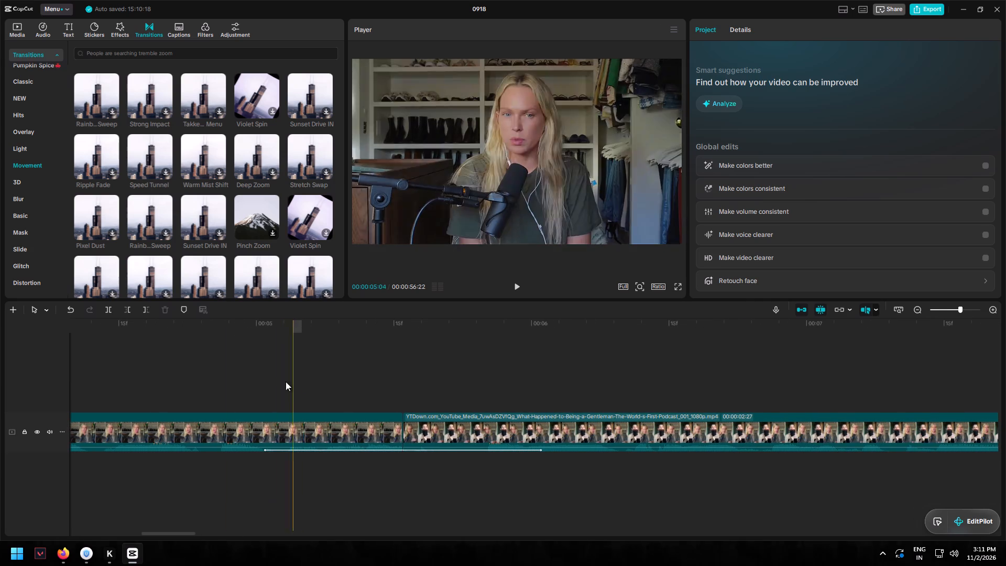
click(274, 377)
click(519, 284)
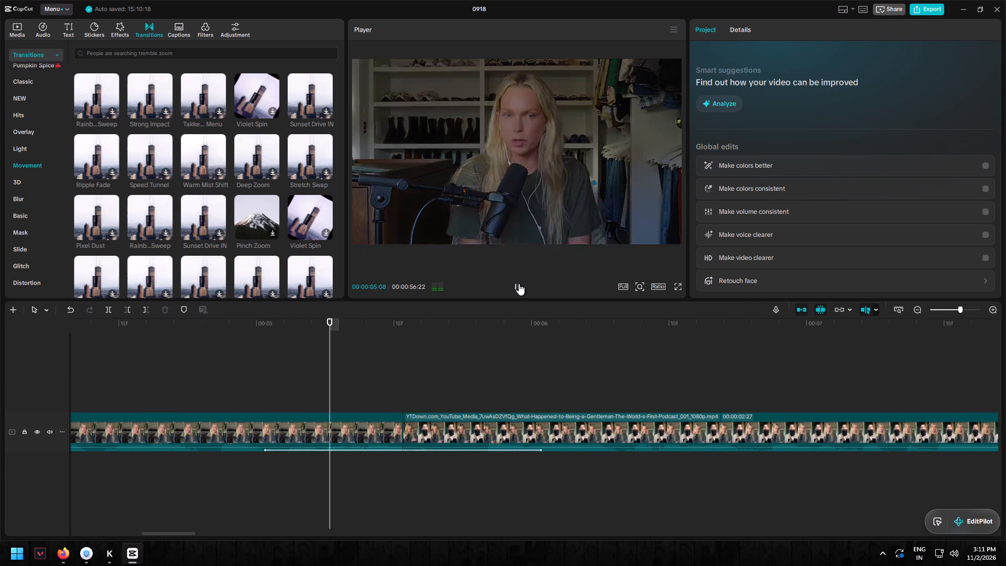
click(519, 284)
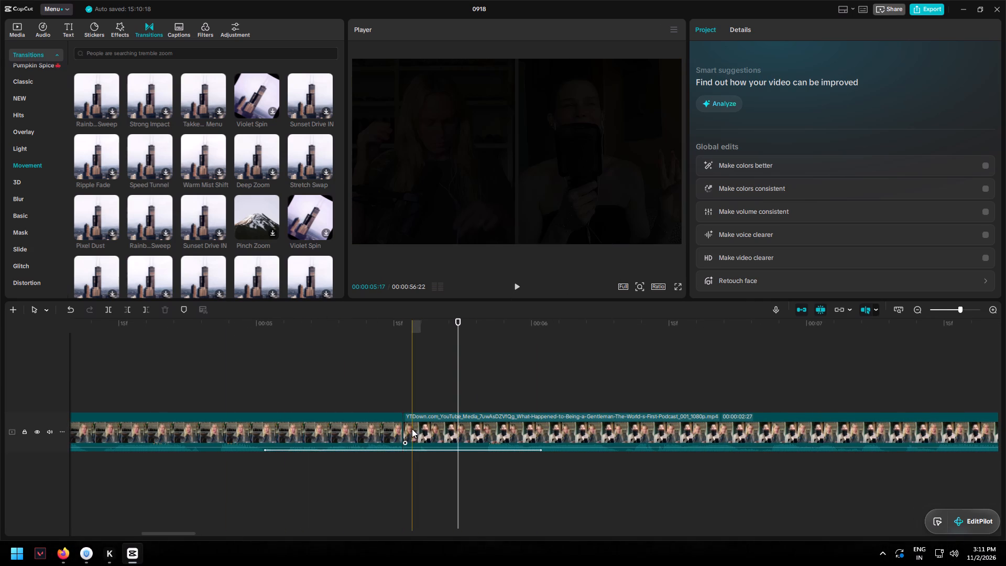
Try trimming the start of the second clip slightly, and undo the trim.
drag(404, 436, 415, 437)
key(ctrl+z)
Split the second clip at 00:00:05:22 and again just after its start, and delete the short piece between the splits.
click(438, 424)
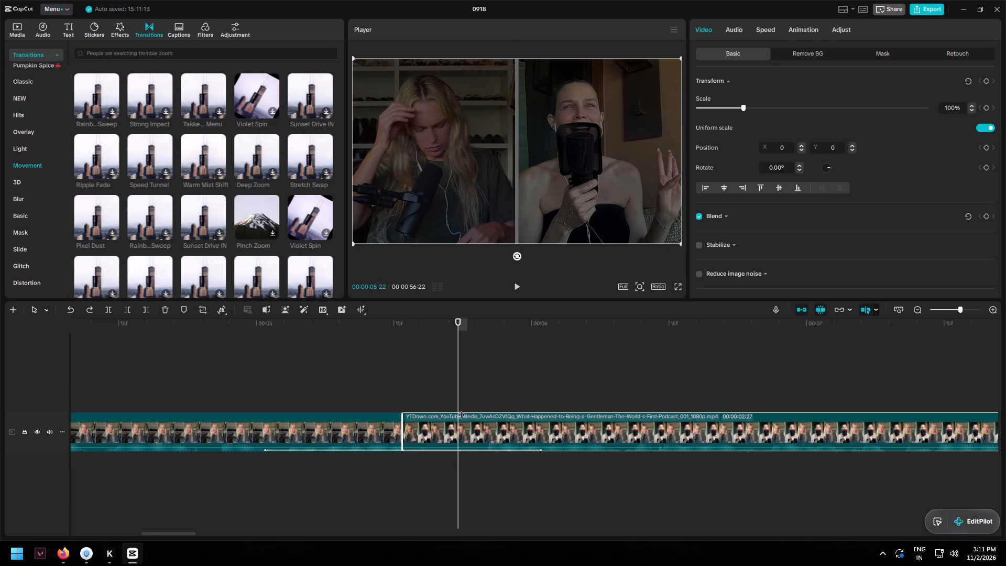
key(ctrl+b)
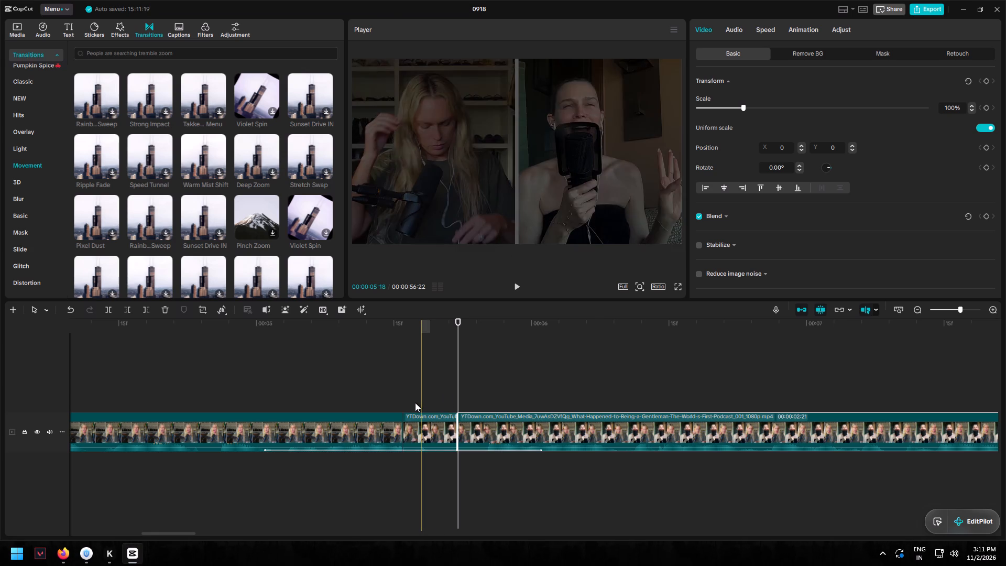
key(ctrl+b)
click(427, 422)
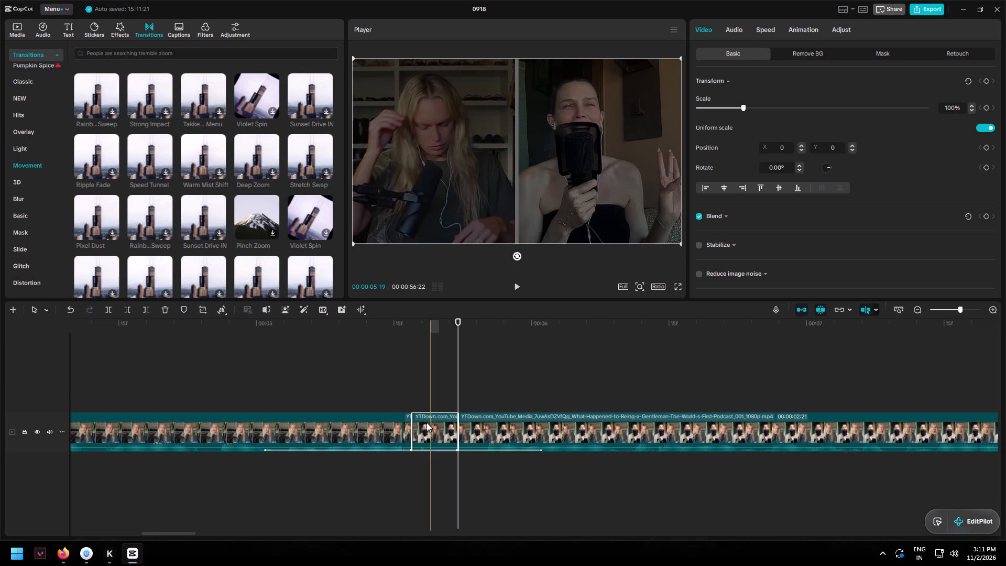
key(Delete)
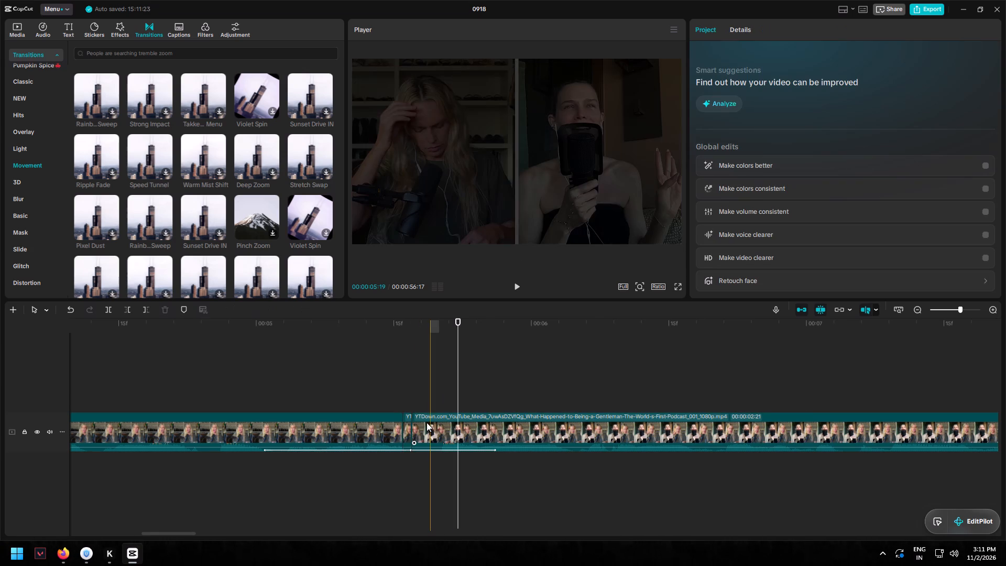
Delete the tiny leftover sliver between the opening clip and the trimmed second clip after playing across it.
click(408, 432)
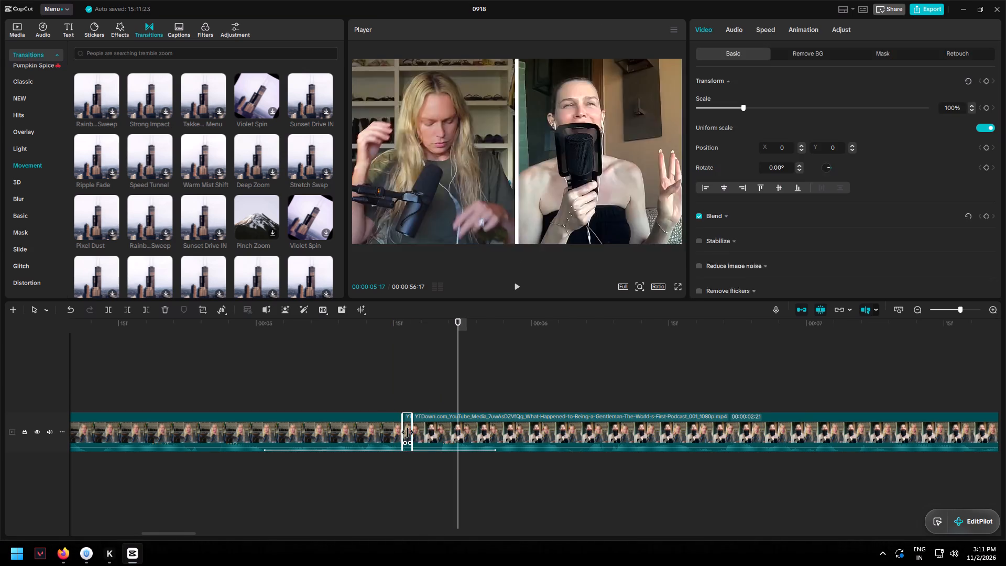
click(369, 406)
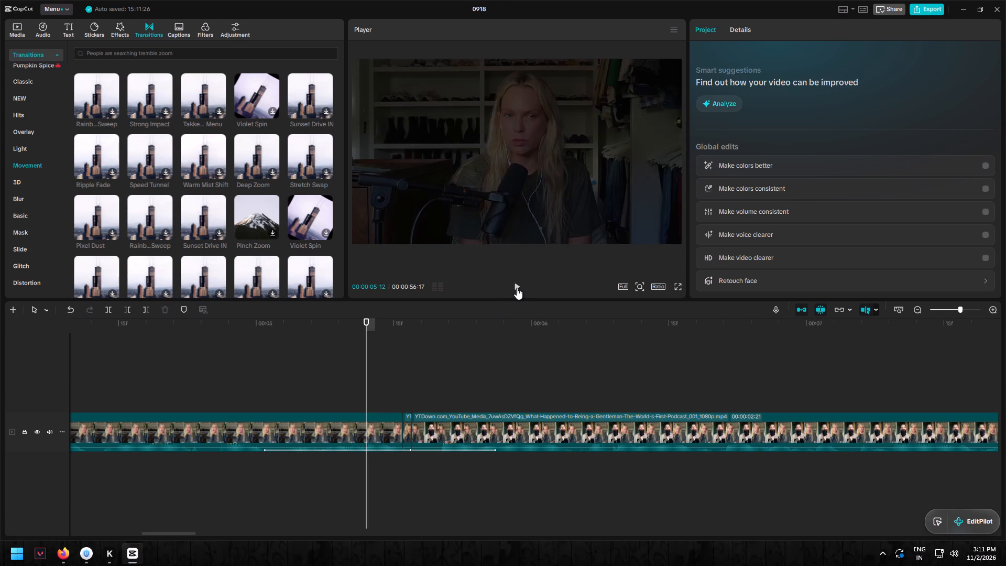
click(517, 288)
click(517, 288)
click(409, 429)
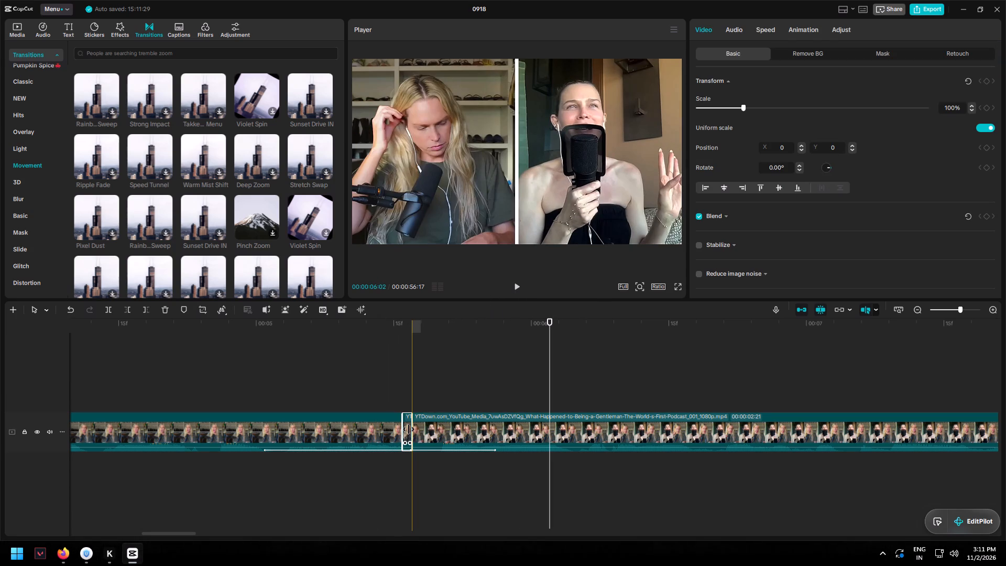
key(Delete)
Play repeatedly across the cut between the opening clip and the second clip to check the tightened fade.
click(374, 385)
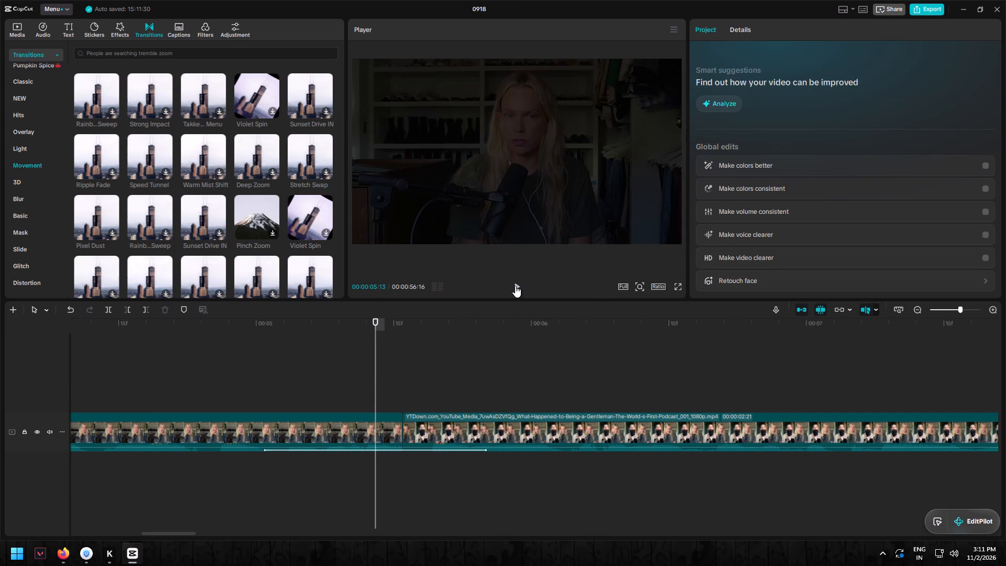
click(515, 286)
click(515, 286)
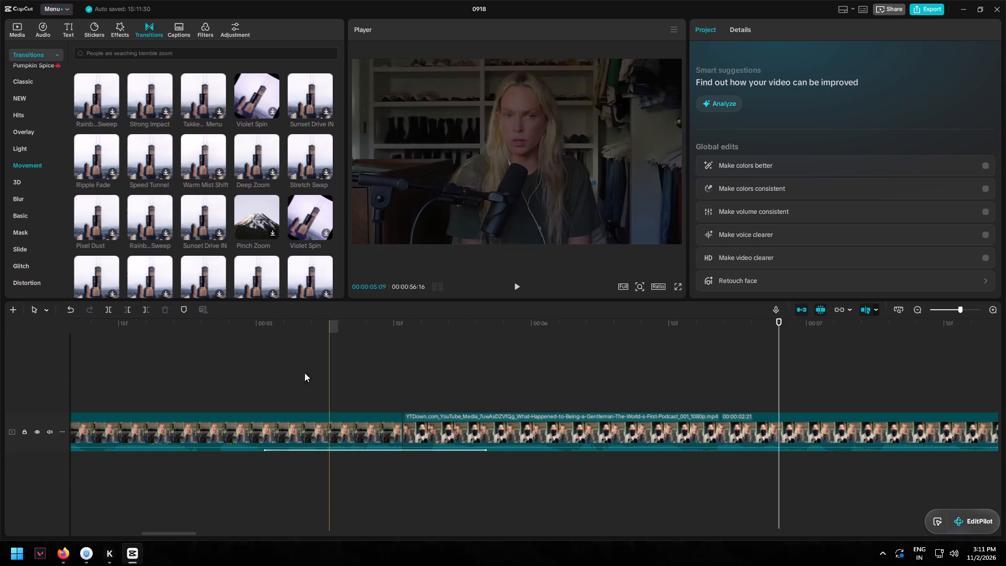
click(266, 367)
click(515, 287)
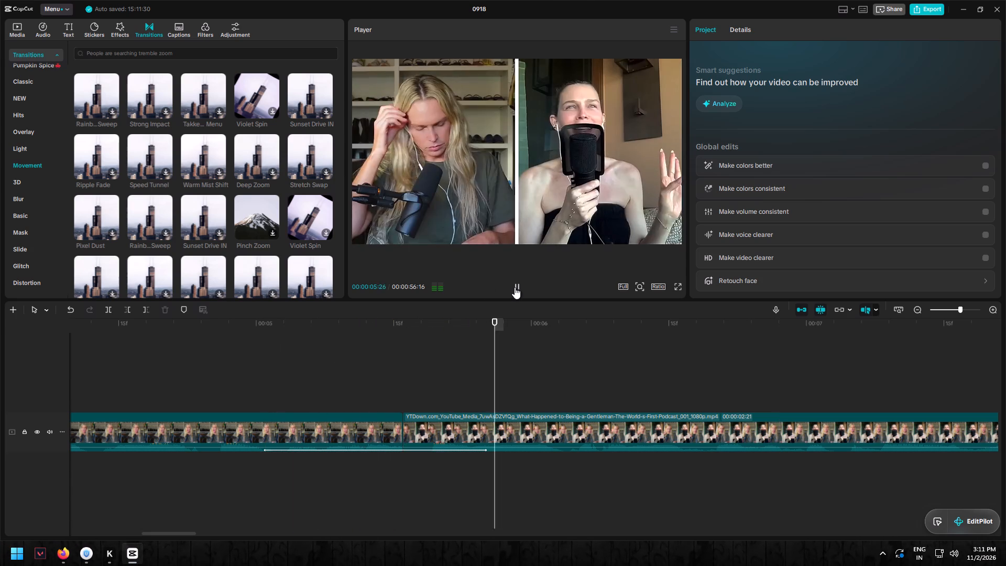
double_click(515, 287)
click(297, 384)
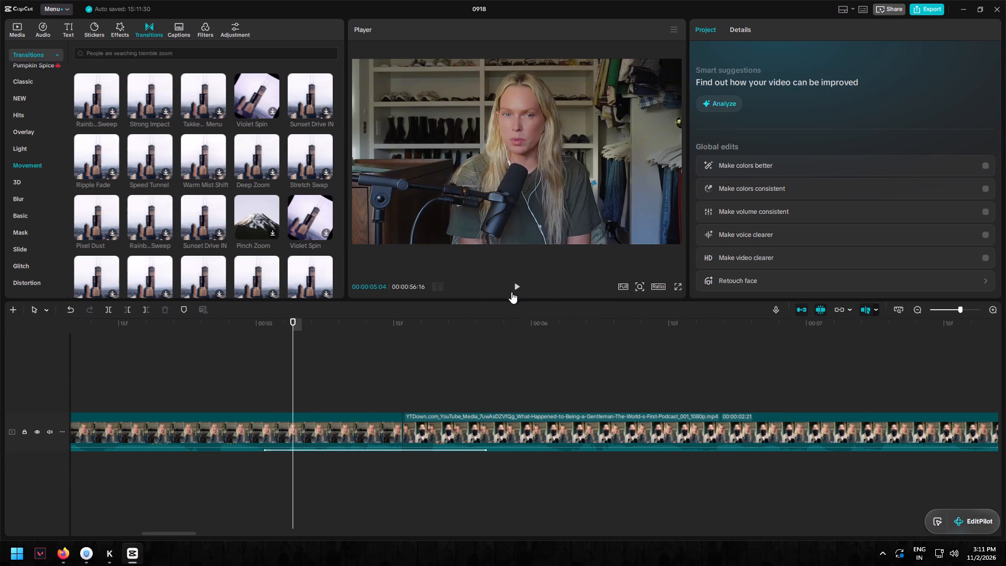
double_click(515, 289)
click(515, 289)
double_click(515, 289)
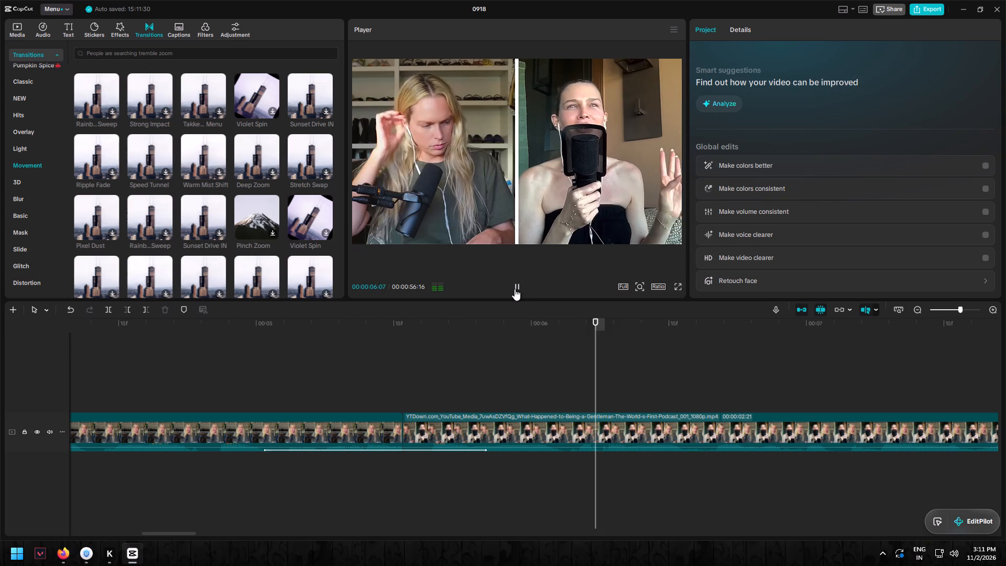
click(515, 289)
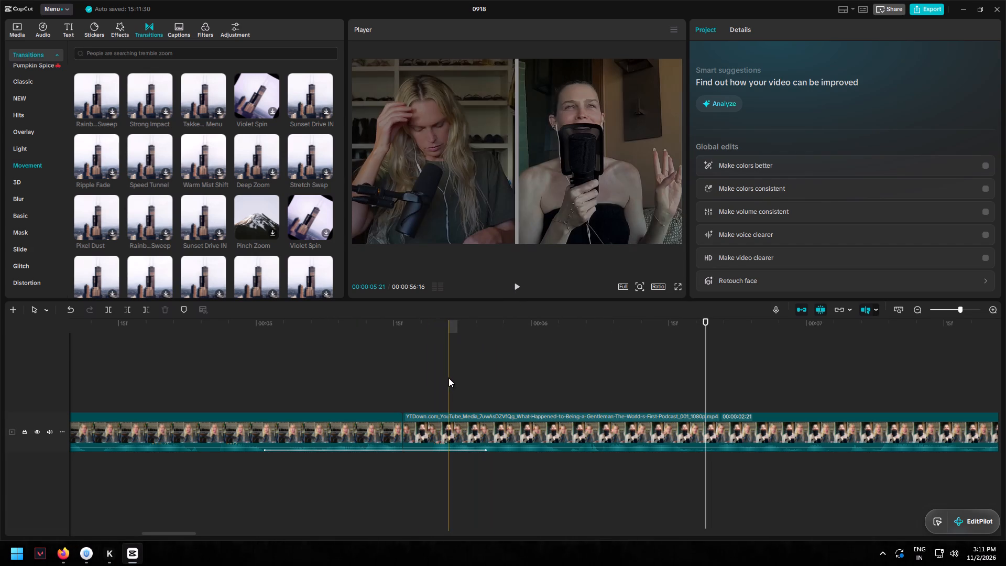
Split the second clip at 00:00:05:21 and 00:00:05:19, and delete the short piece between the splits.
click(447, 355)
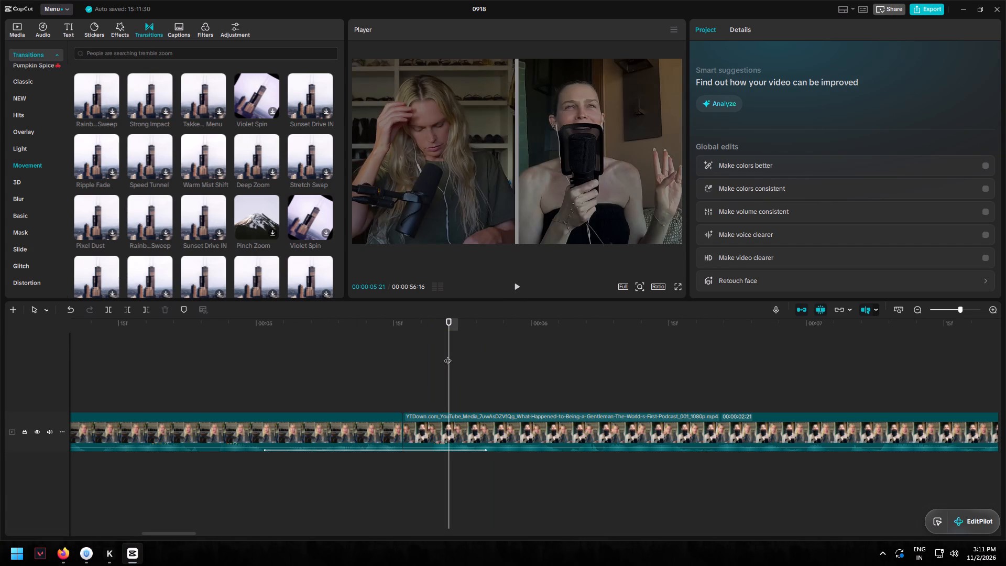
key(ctrl+b)
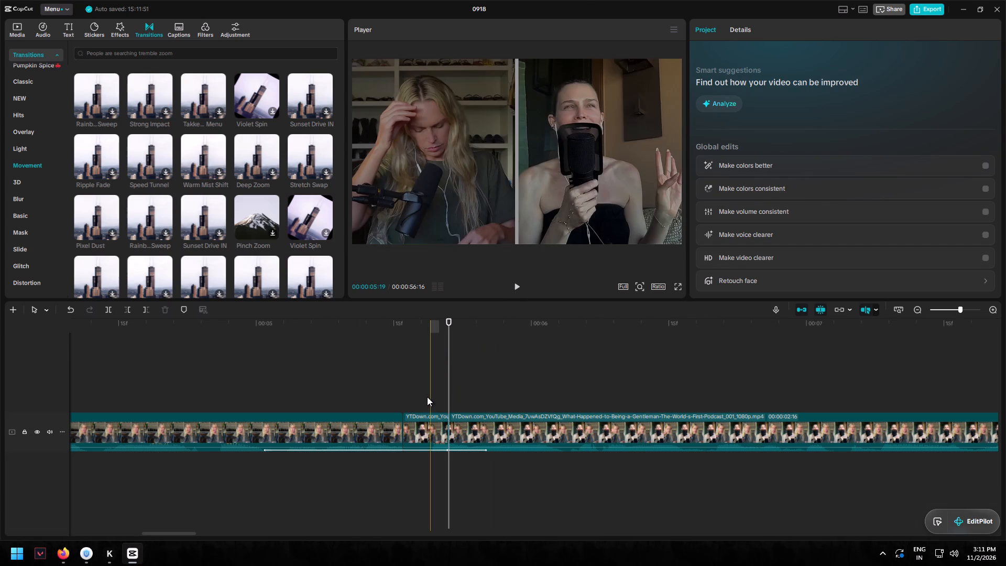
key(ctrl+b)
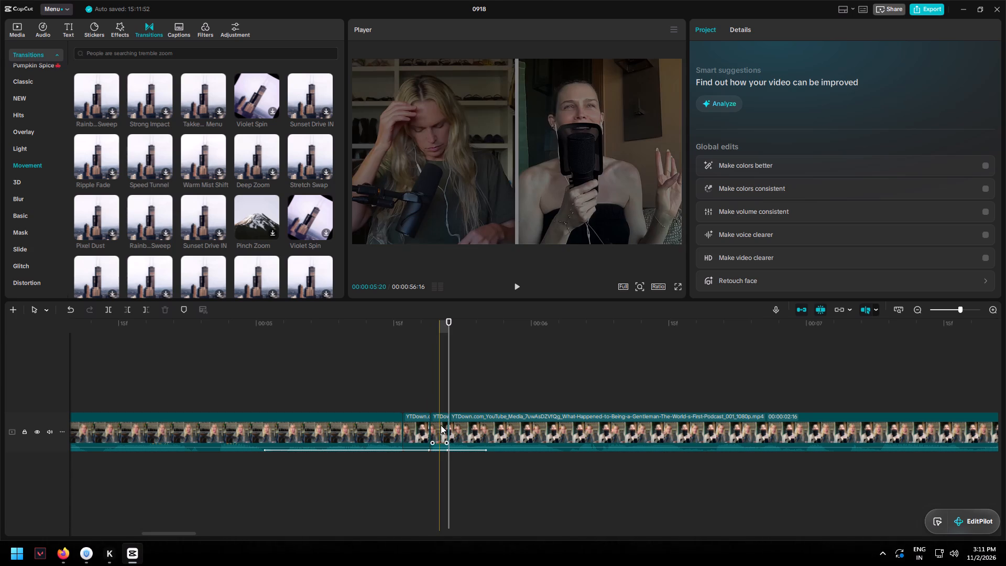
click(441, 425)
key(Delete)
Play across the tightened cut into the conversation, and play the opening clip from the start to check its fade-in.
click(364, 368)
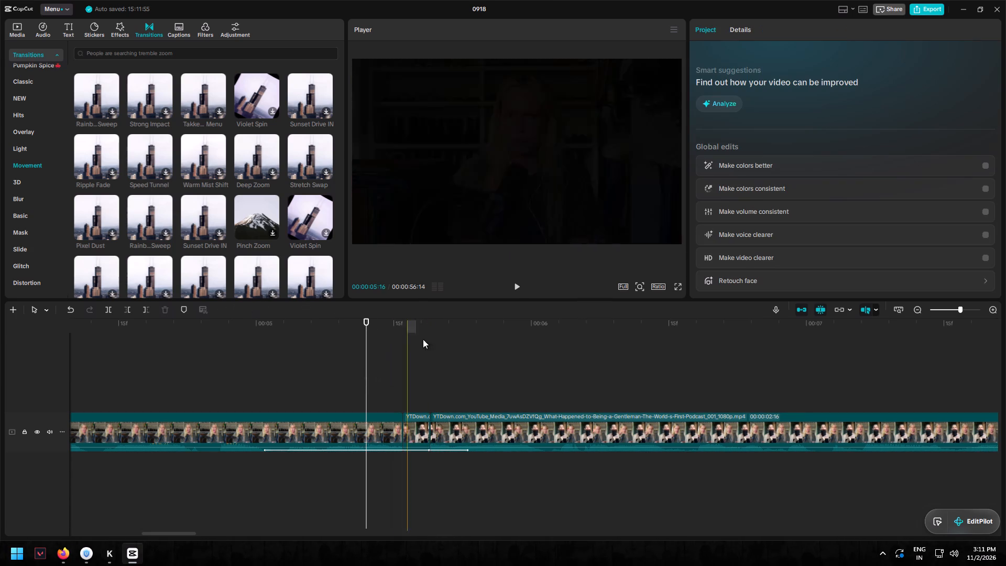
click(514, 286)
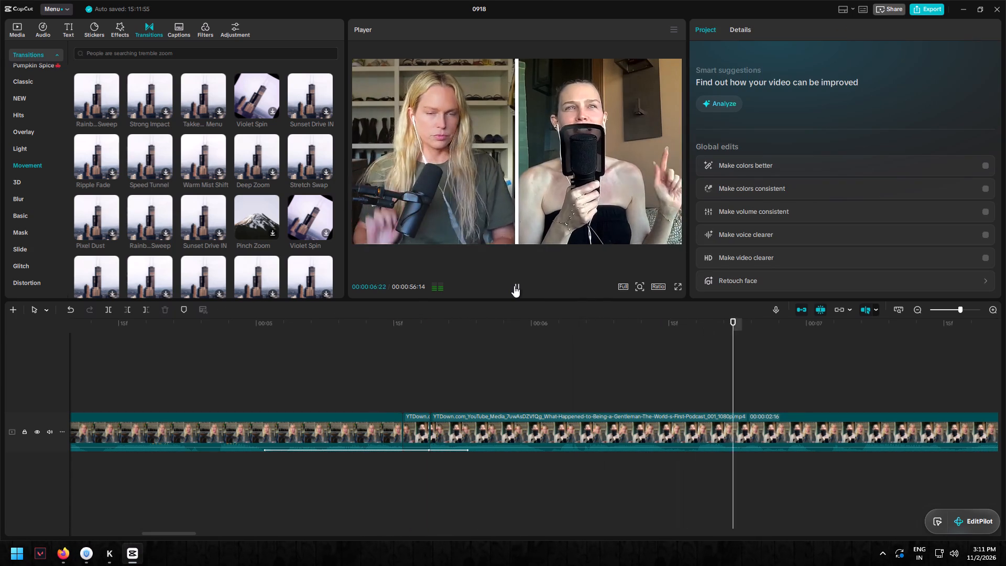
double_click(514, 286)
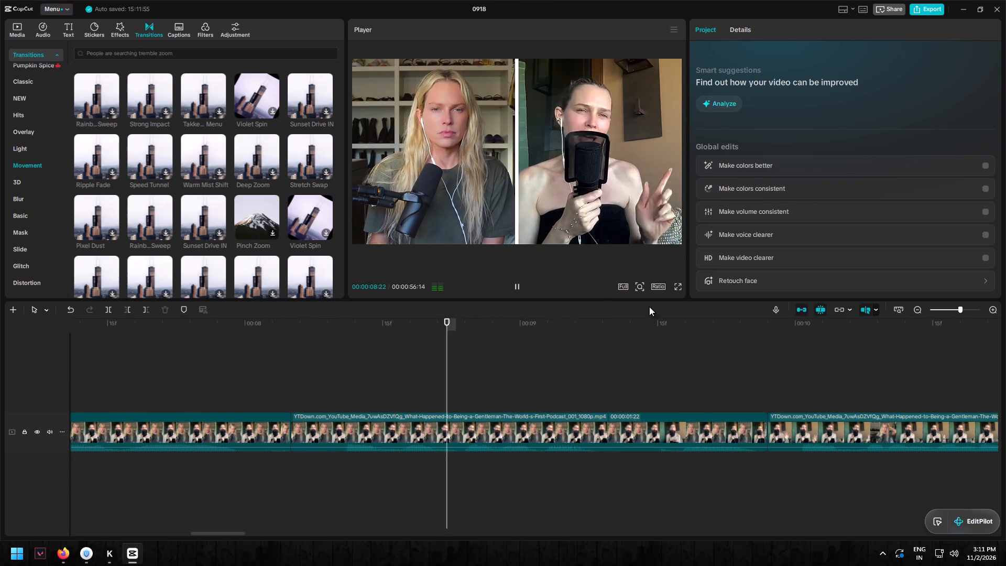
click(513, 287)
click(937, 306)
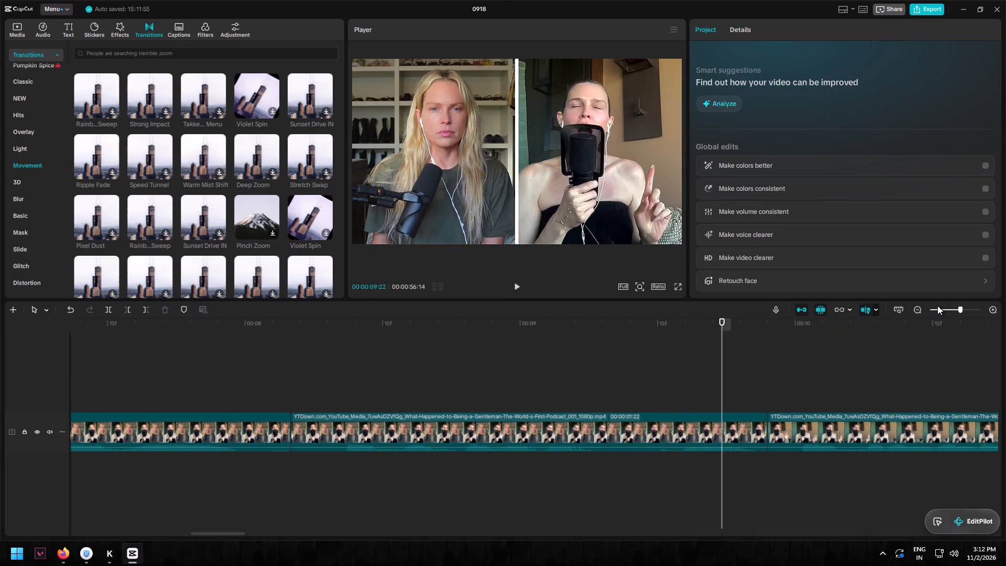
click(942, 308)
click(931, 306)
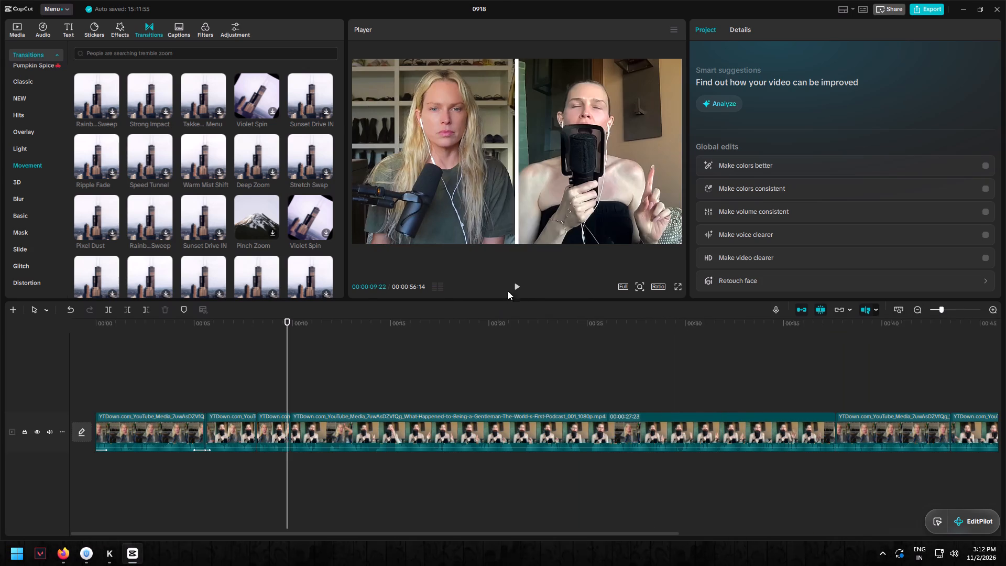
click(515, 287)
click(515, 287)
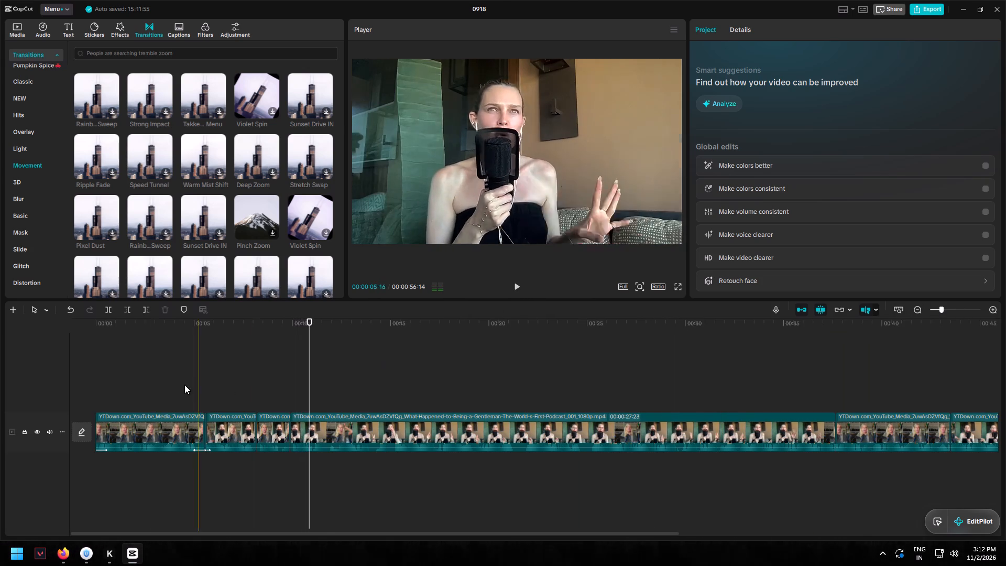
click(106, 368)
drag(106, 368, 69, 365)
double_click(513, 284)
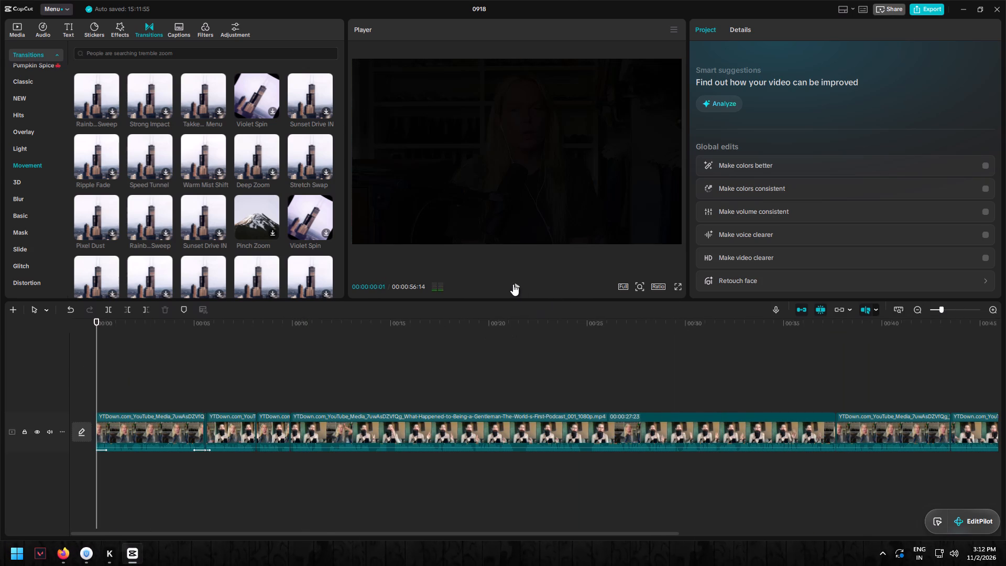
click(513, 284)
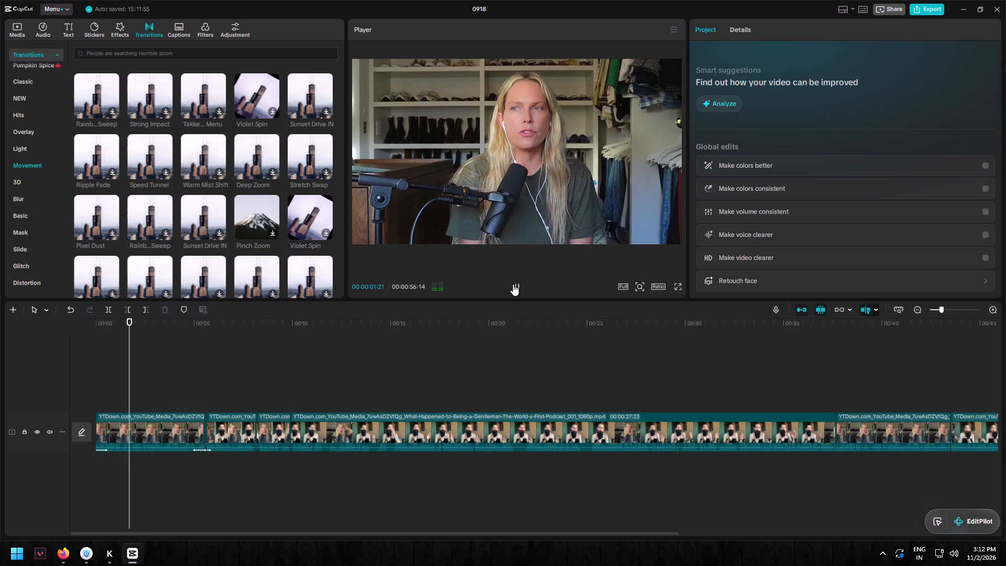
click(513, 284)
Remove the Fade In animation from the opening clip and play it from the start.
click(101, 428)
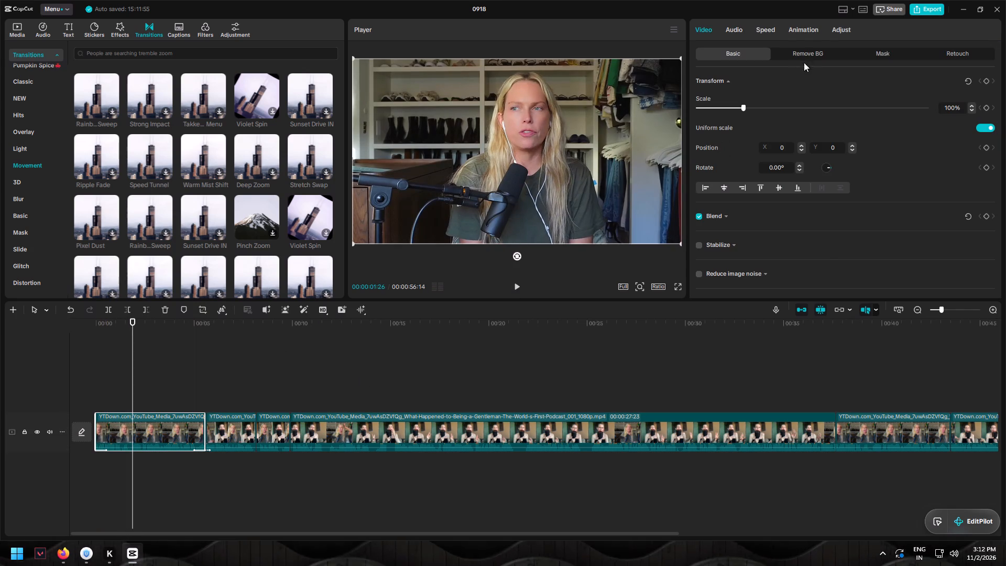
click(799, 32)
right_click(754, 128)
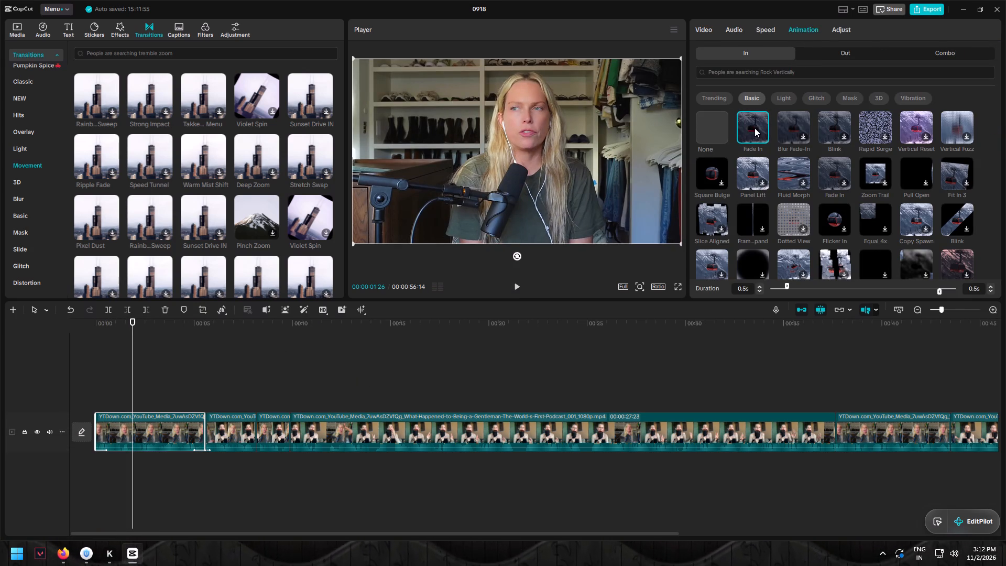
click(106, 448)
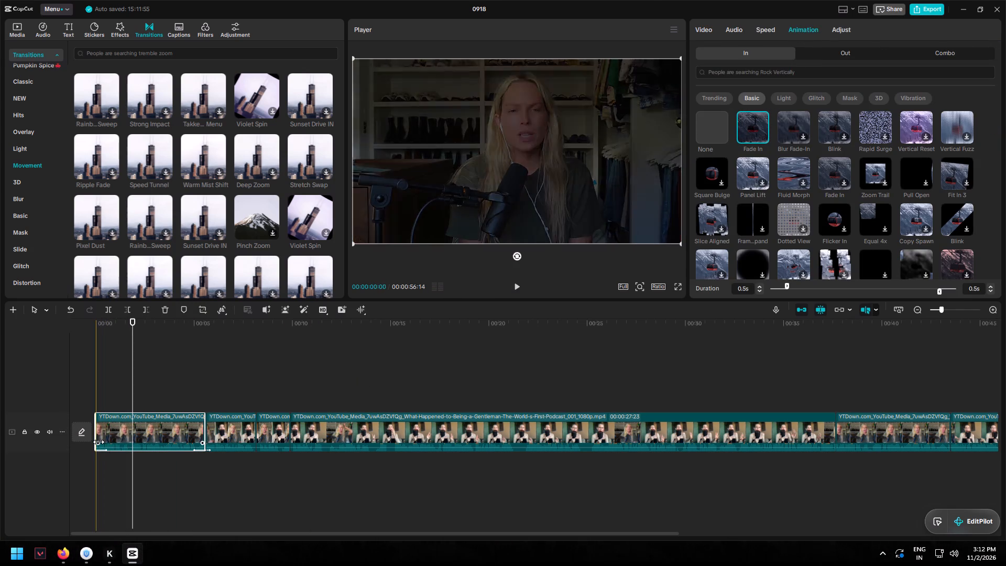
drag(99, 442, 14, 439)
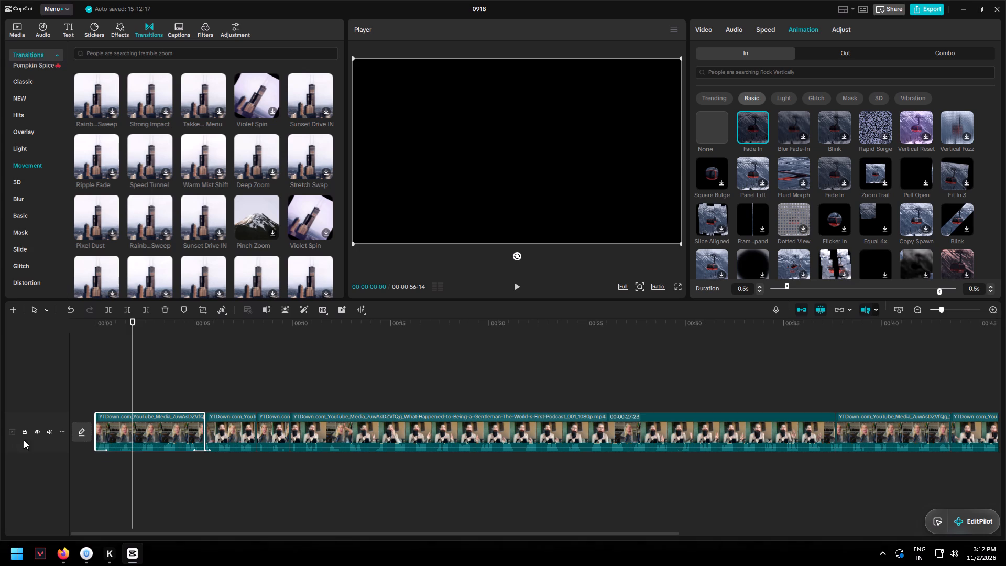
click(102, 449)
double_click(106, 449)
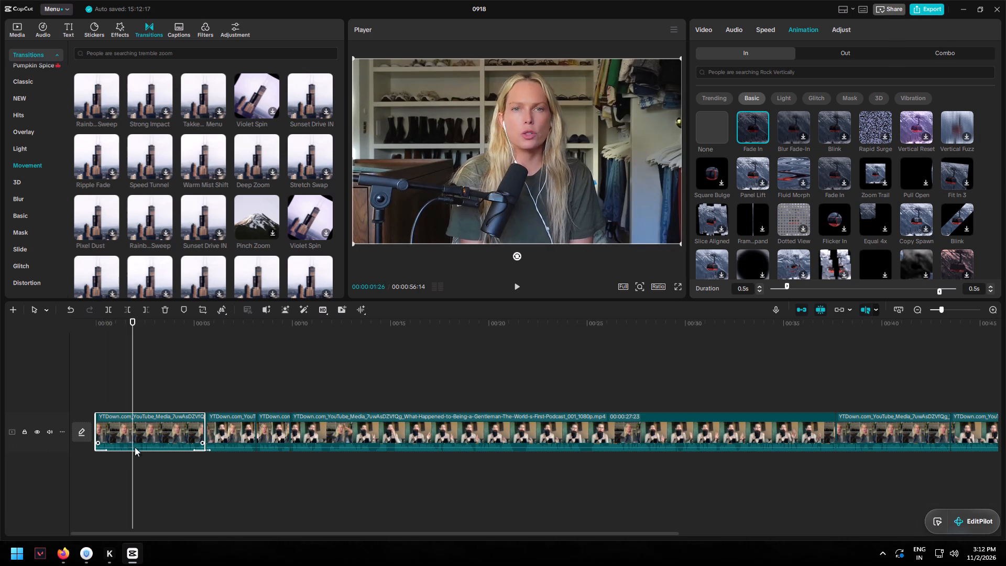
drag(131, 325, 94, 325)
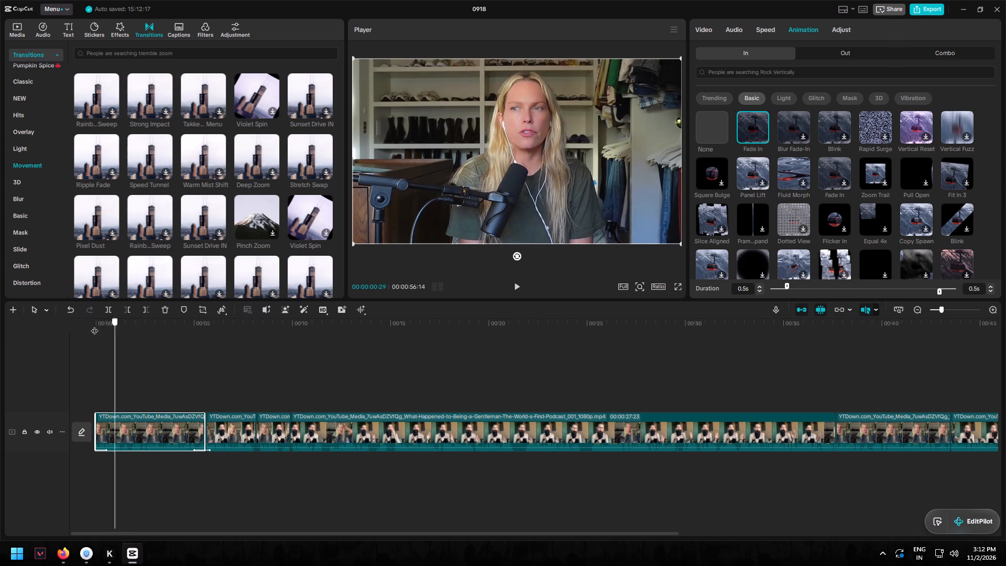
drag(94, 325, 0, 327)
click(513, 288)
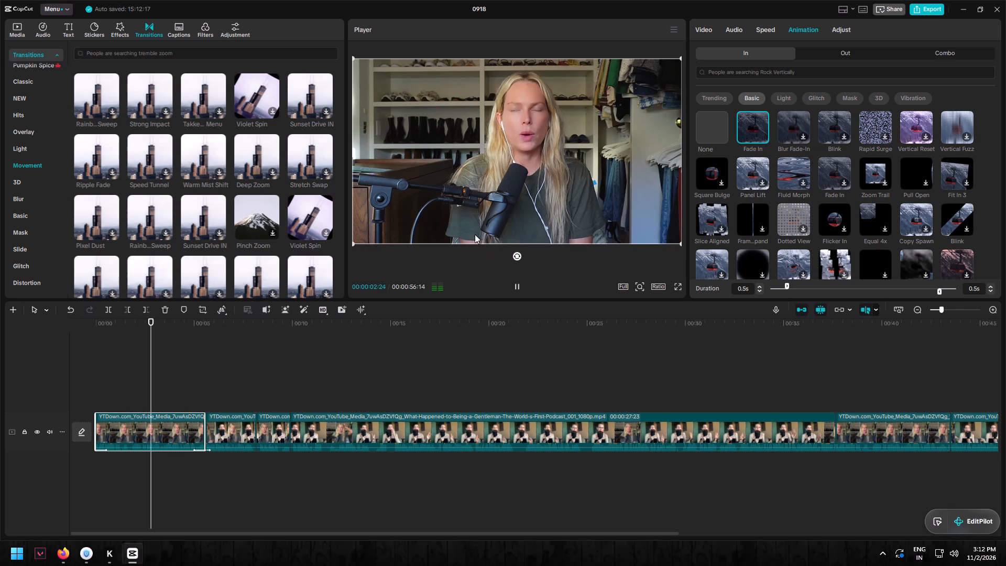
click(143, 432)
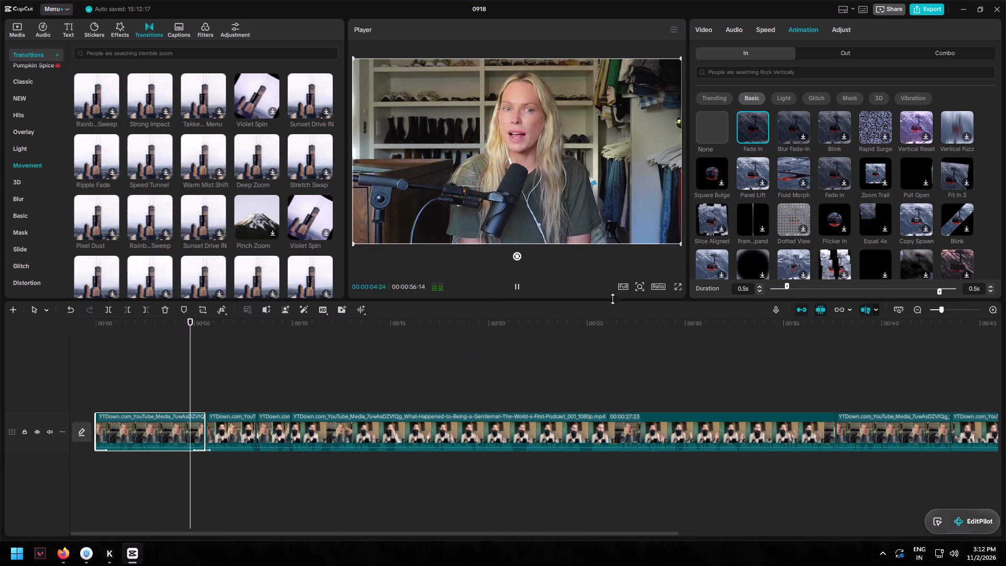
click(761, 130)
click(714, 133)
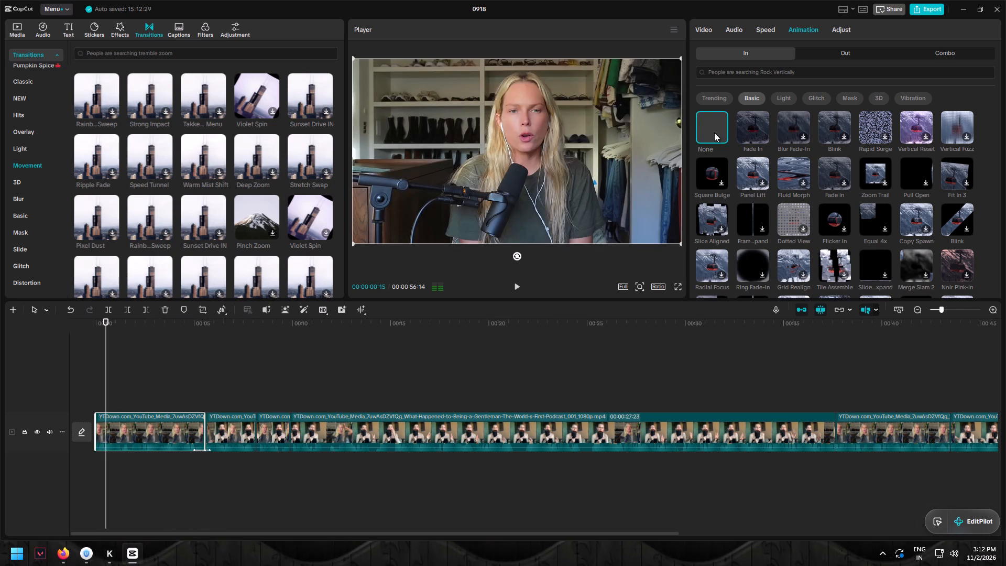
drag(105, 329, 46, 334)
click(516, 286)
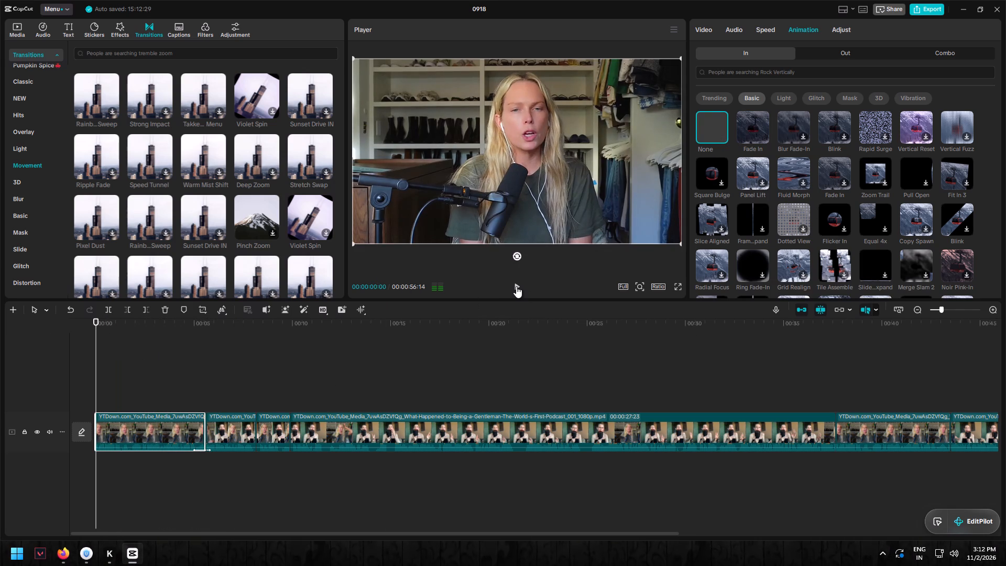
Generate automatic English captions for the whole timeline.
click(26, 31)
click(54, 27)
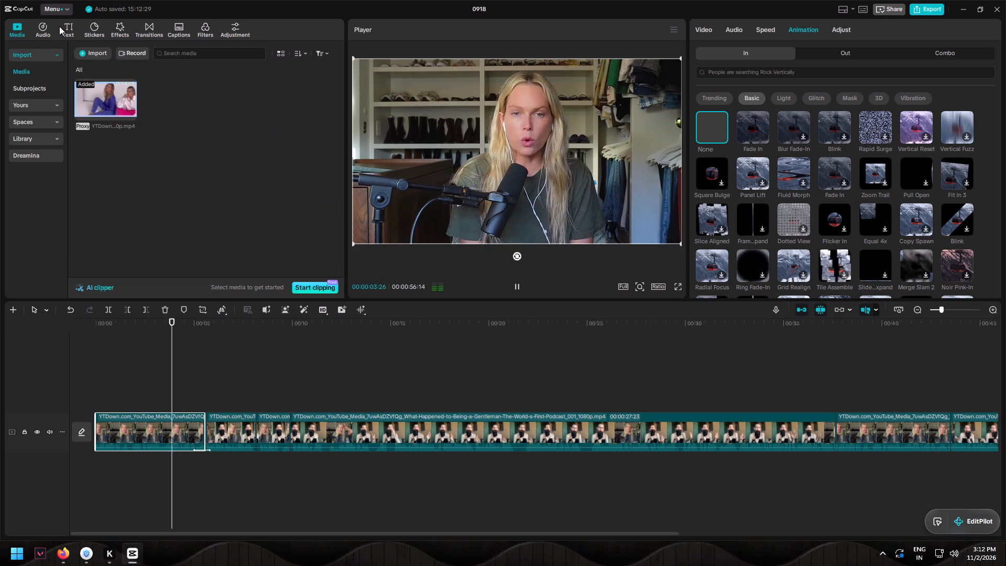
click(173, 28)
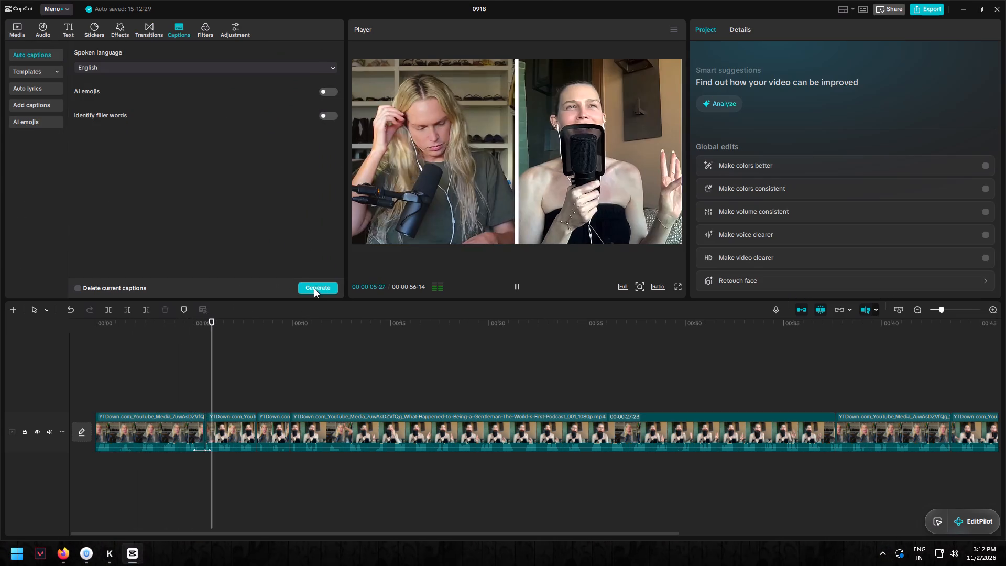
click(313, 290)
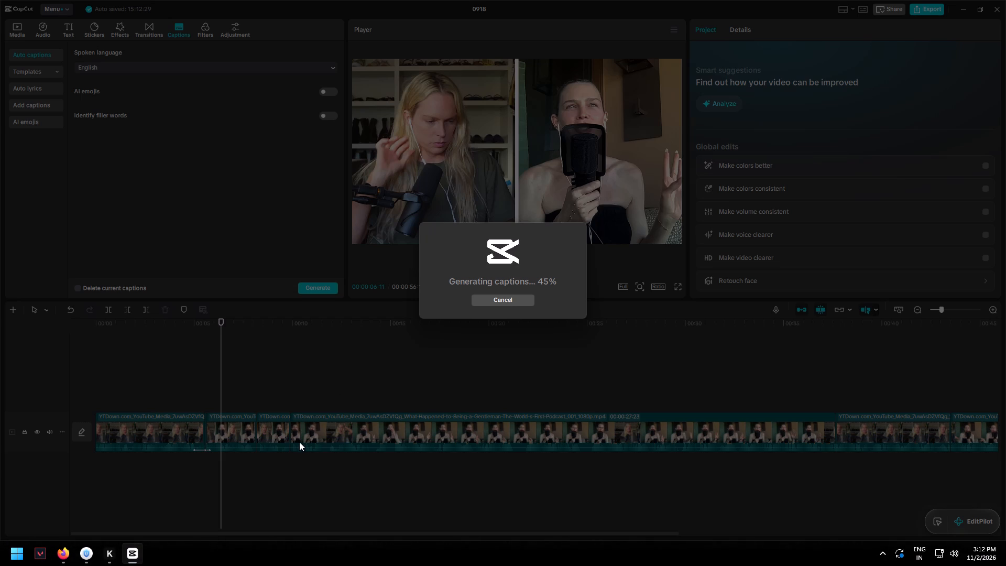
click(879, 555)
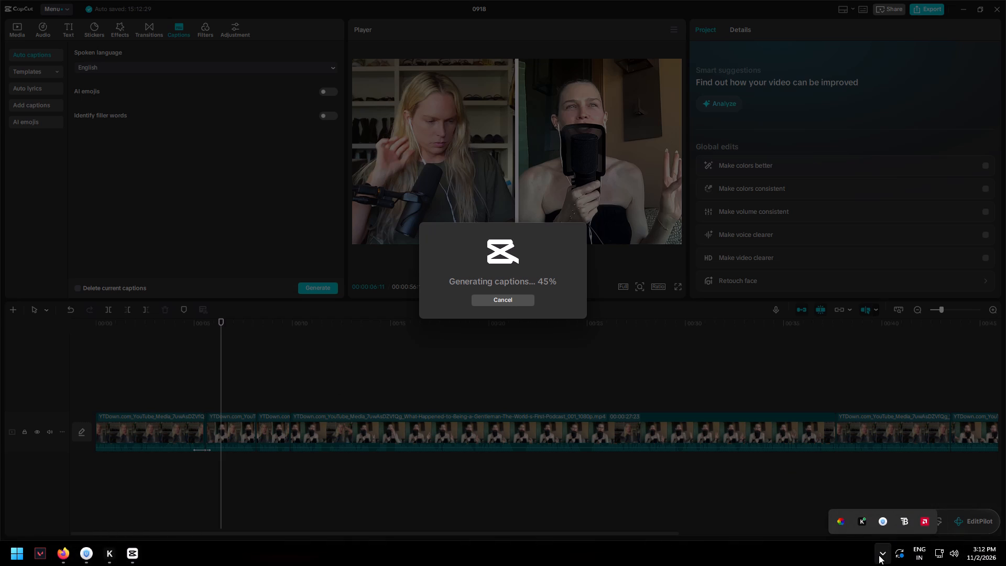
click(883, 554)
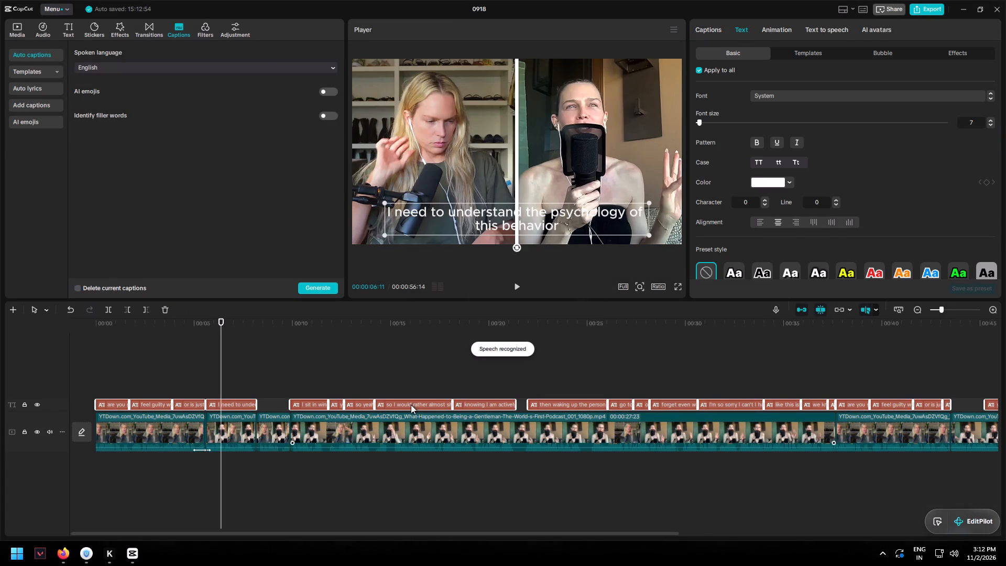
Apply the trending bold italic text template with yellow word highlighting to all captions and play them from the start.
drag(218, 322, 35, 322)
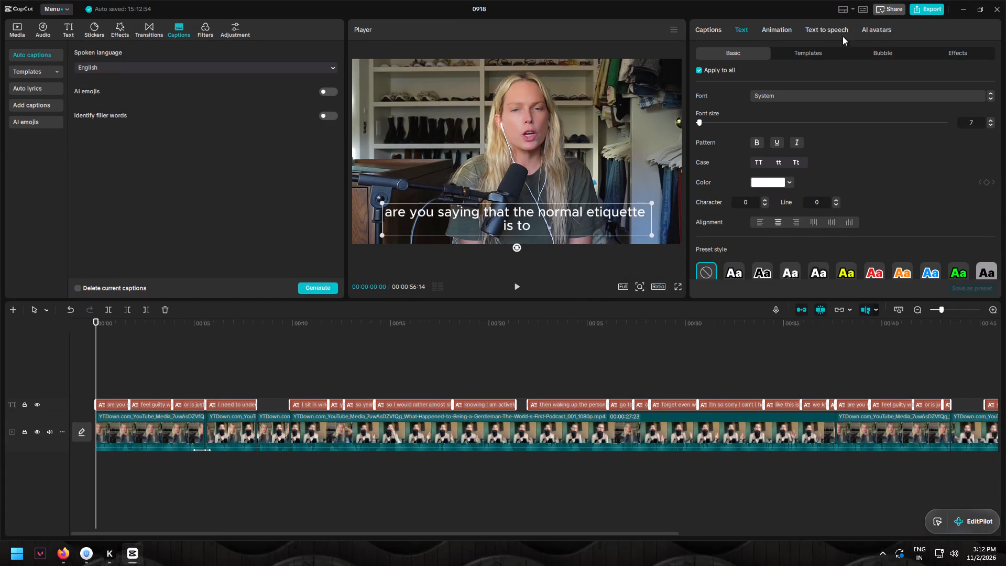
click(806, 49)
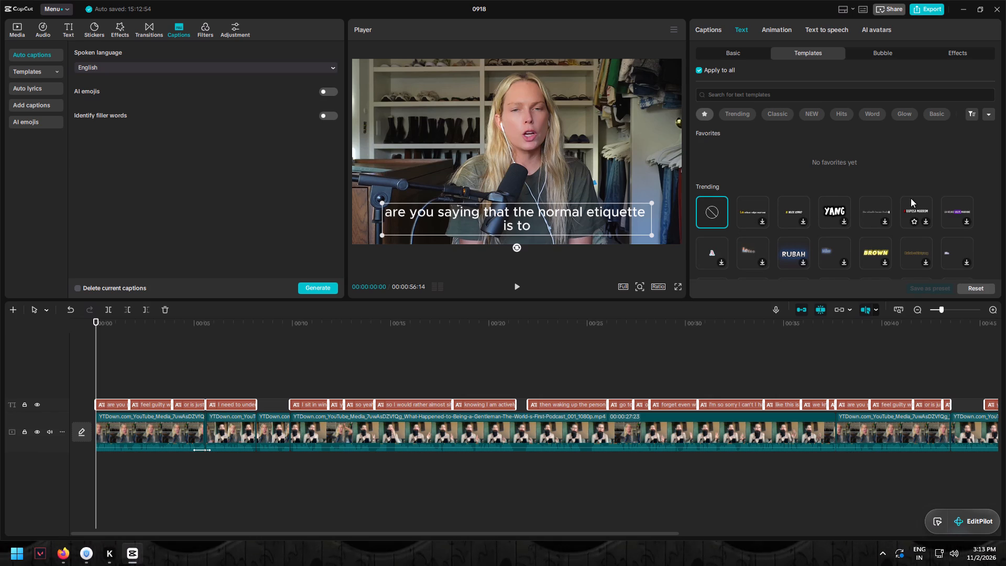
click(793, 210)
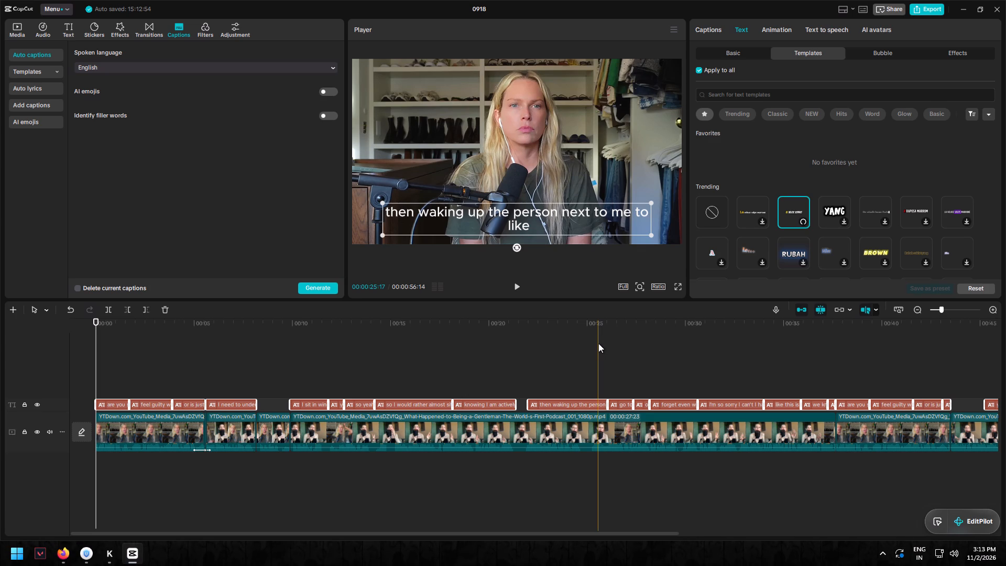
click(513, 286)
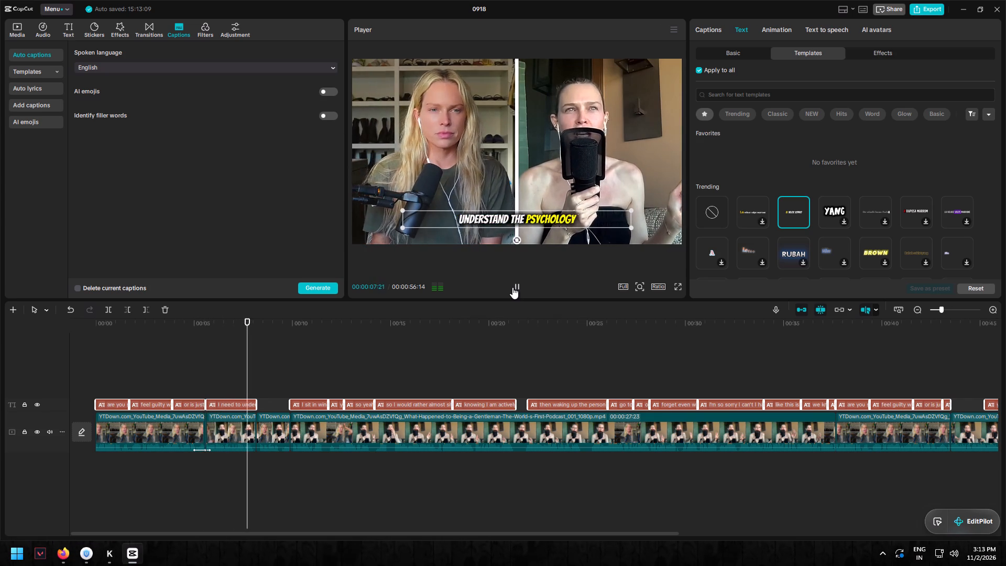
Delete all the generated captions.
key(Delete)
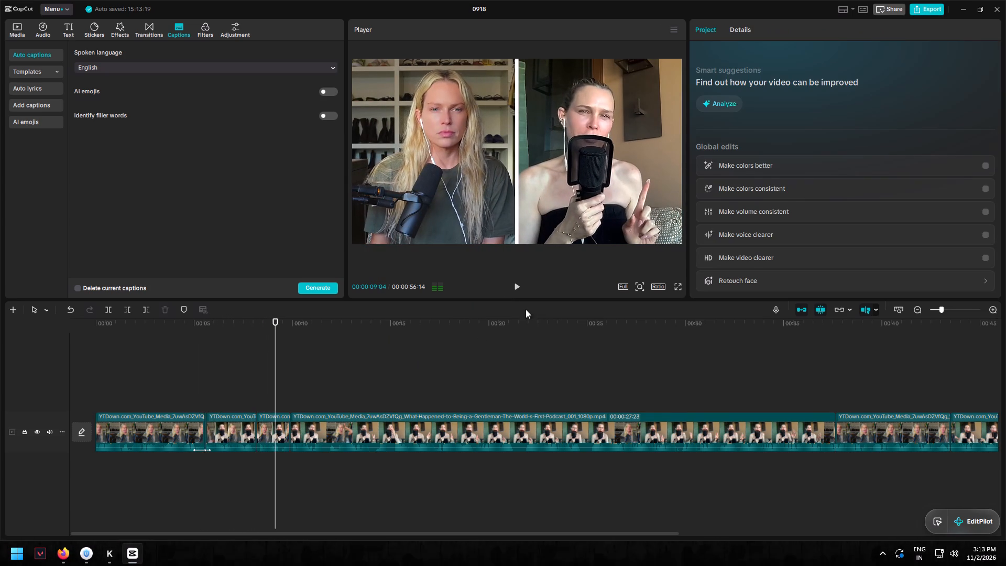
Change the project's aspect ratio to 9:16.
click(661, 289)
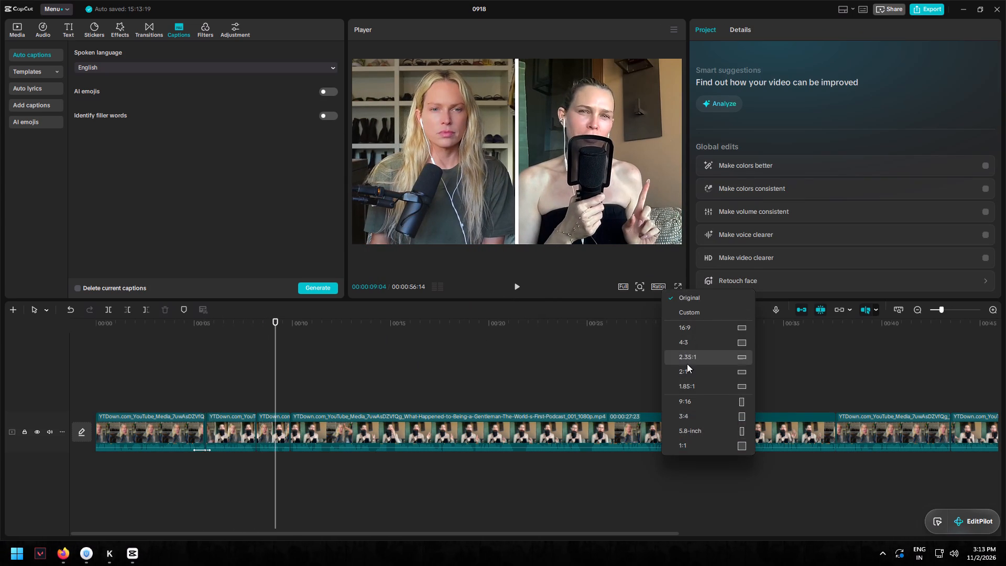
click(690, 398)
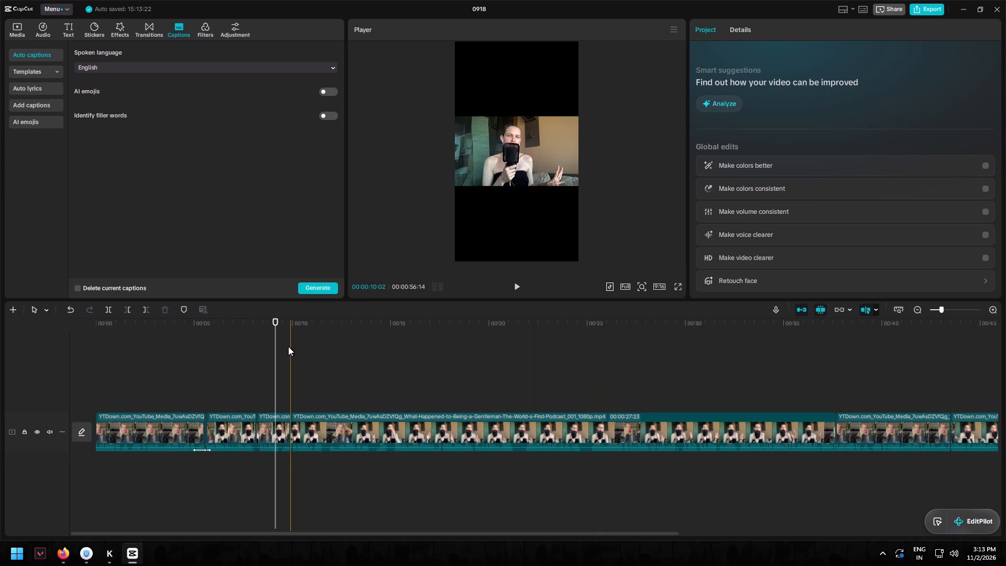
Enlarge the opening clip so it fills more of the vertical frame's height, and play it from the start.
drag(276, 332, 88, 326)
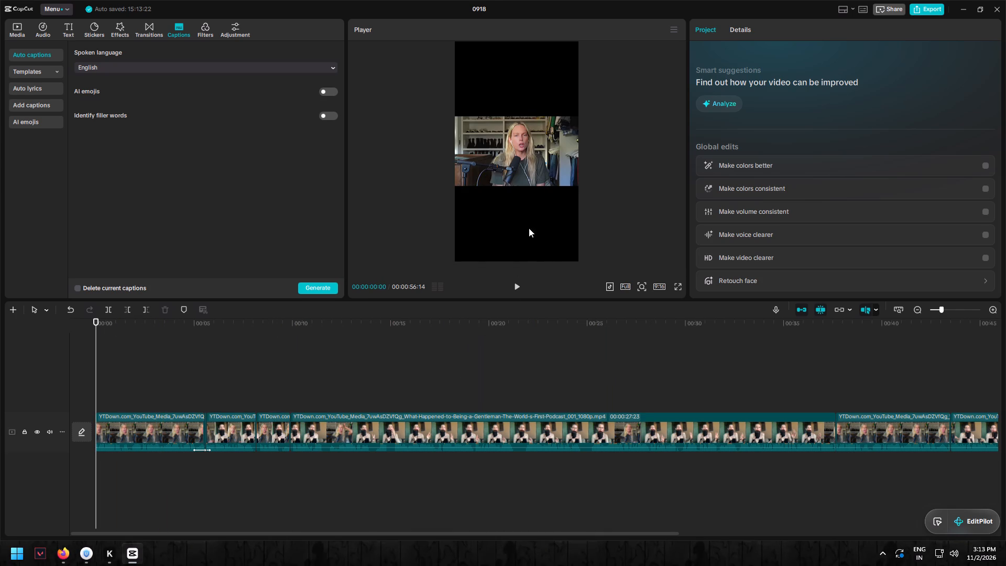
click(529, 171)
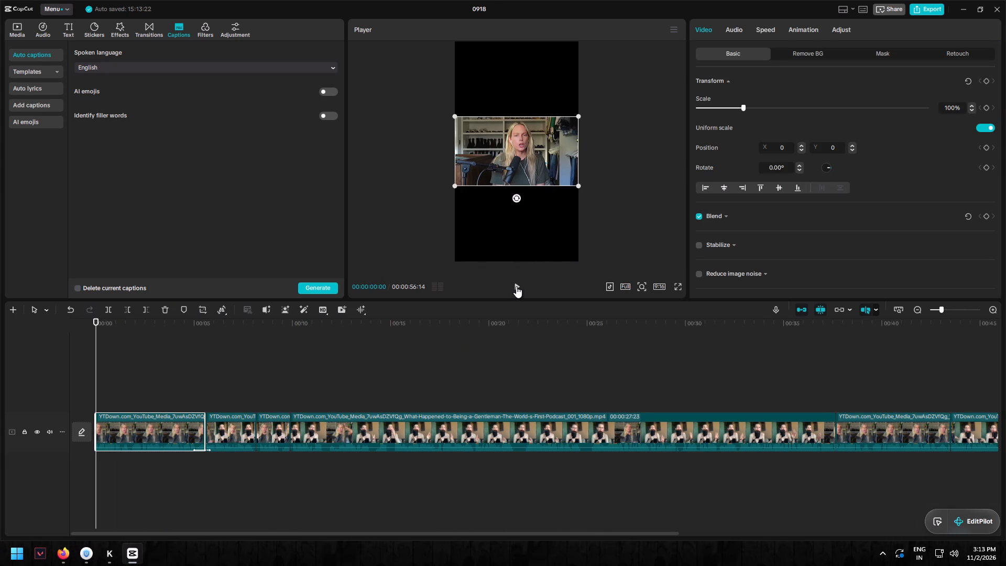
click(516, 286)
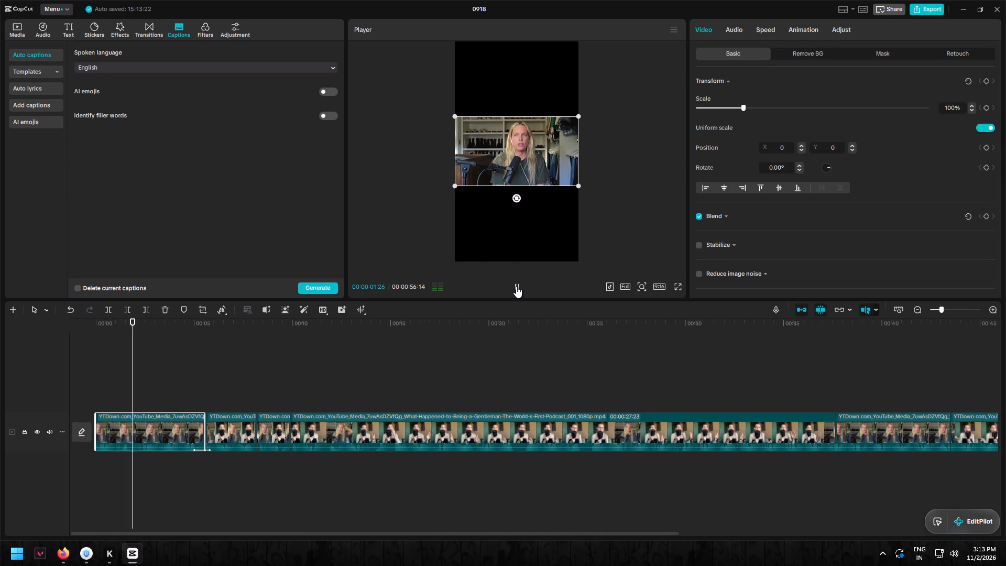
drag(581, 184, 696, 442)
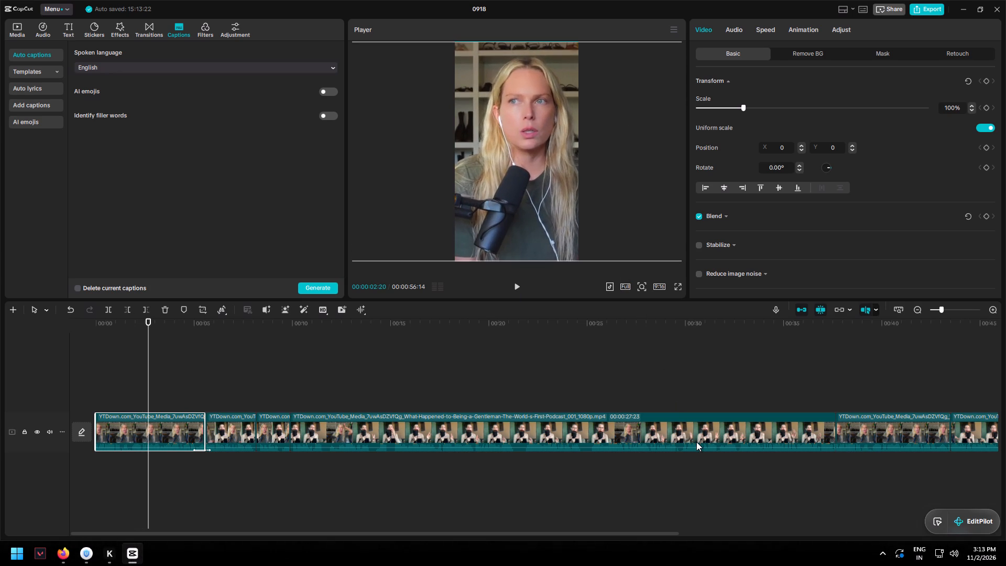
drag(696, 442, 742, 499)
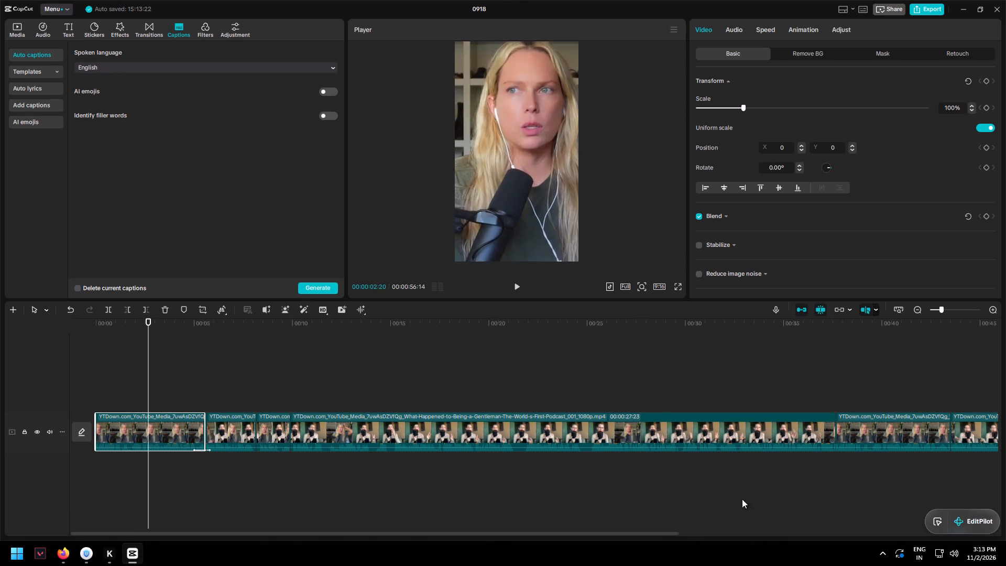
drag(742, 499, 511, 278)
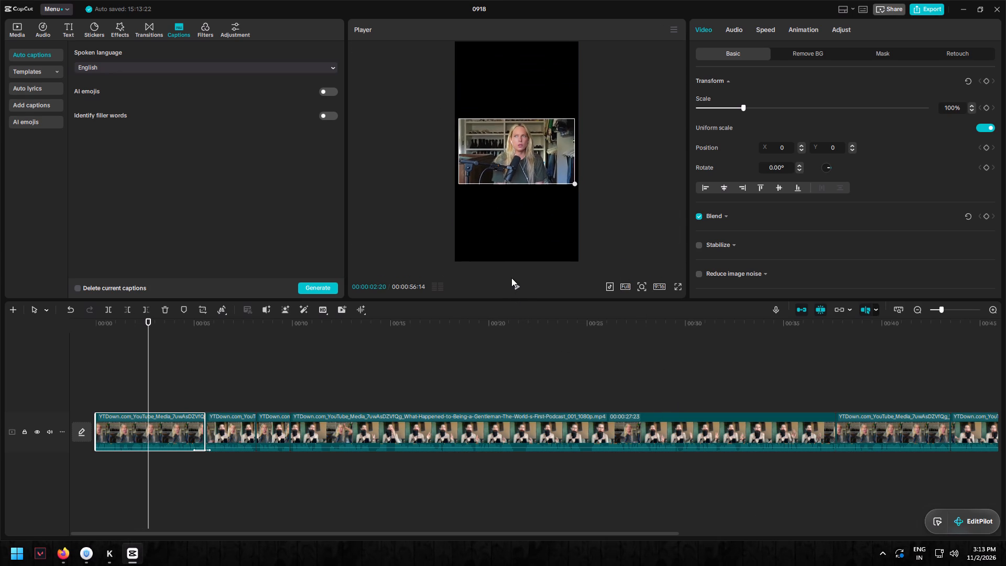
drag(511, 278, 707, 489)
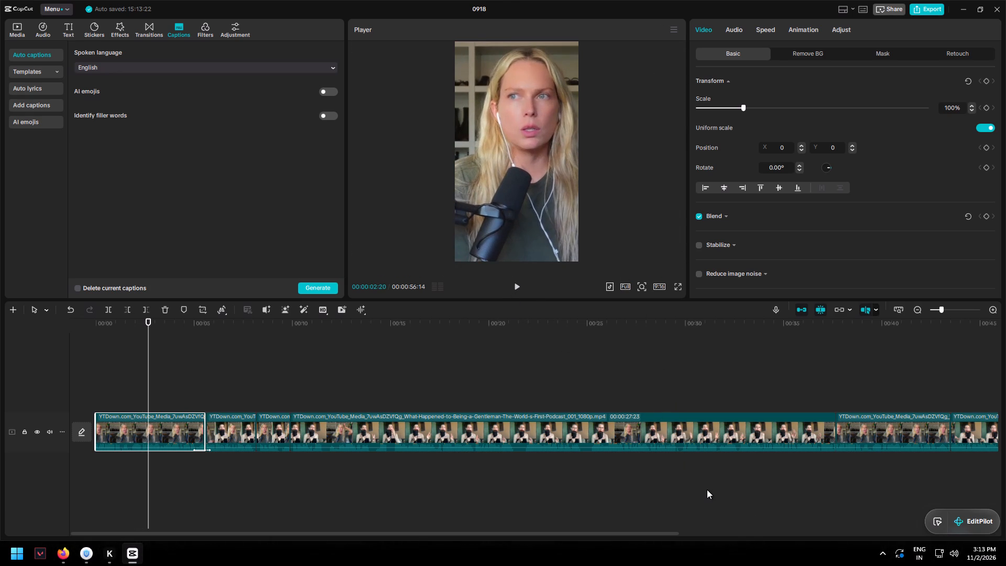
drag(707, 489, 553, 353)
click(553, 353)
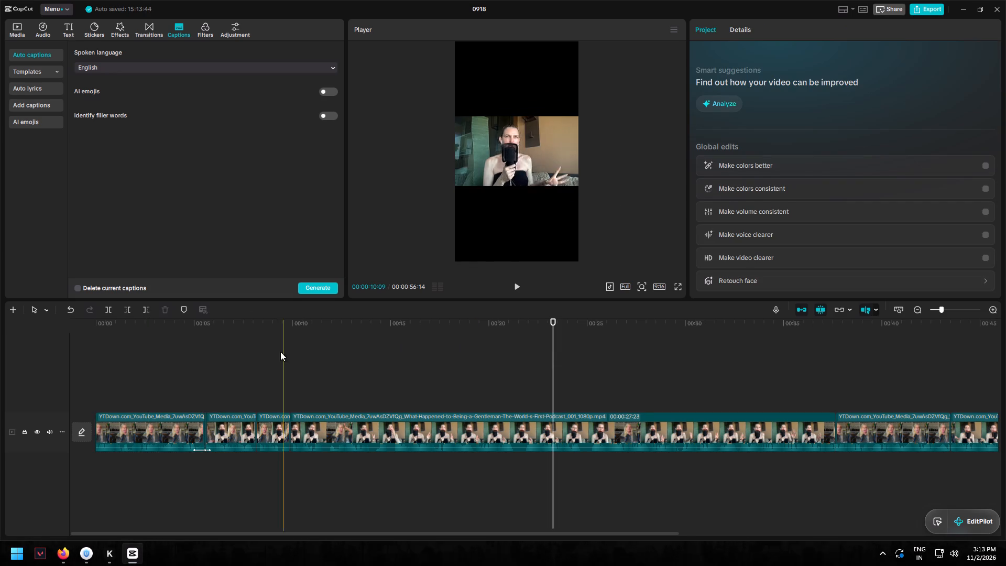
drag(553, 320, 28, 350)
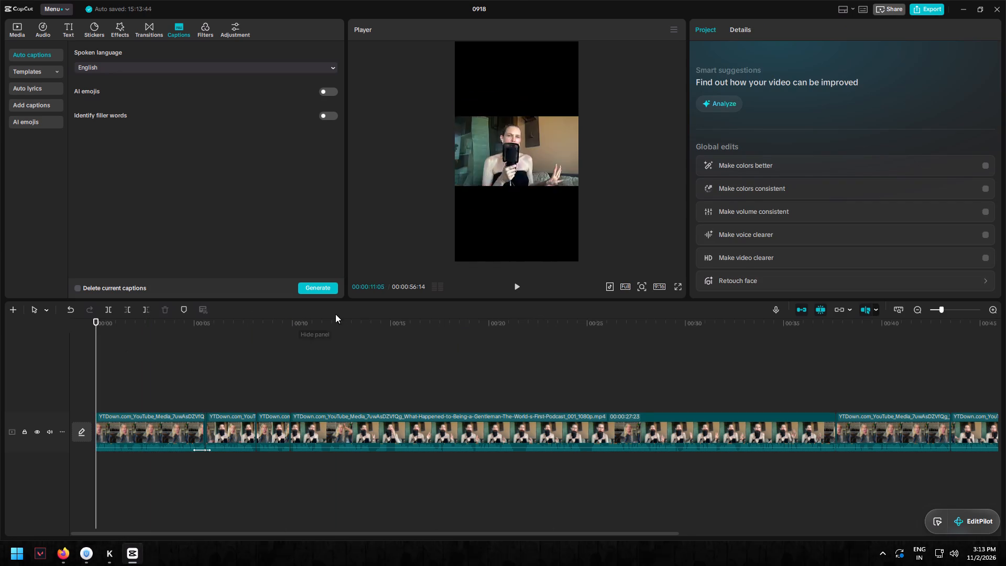
click(518, 288)
click(518, 288)
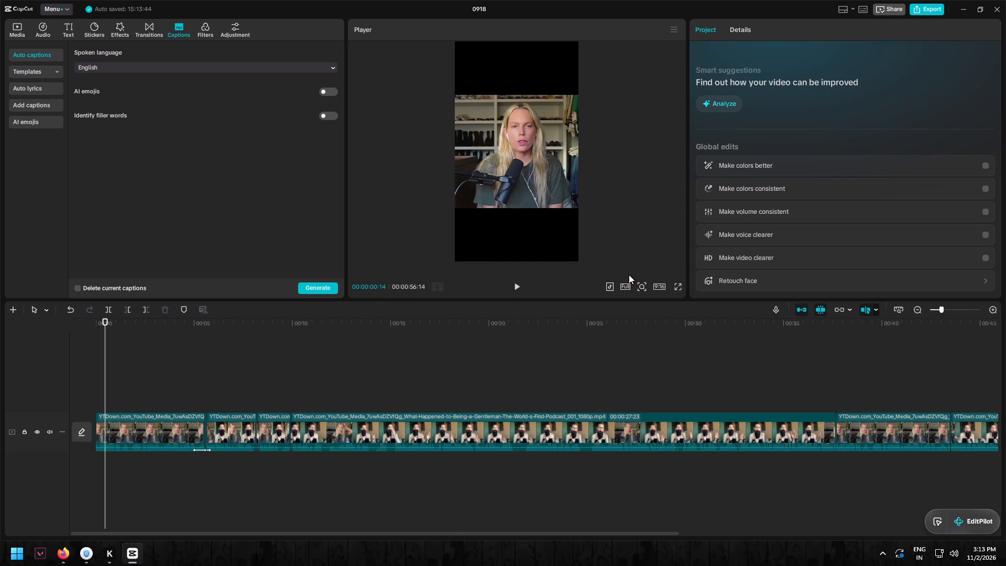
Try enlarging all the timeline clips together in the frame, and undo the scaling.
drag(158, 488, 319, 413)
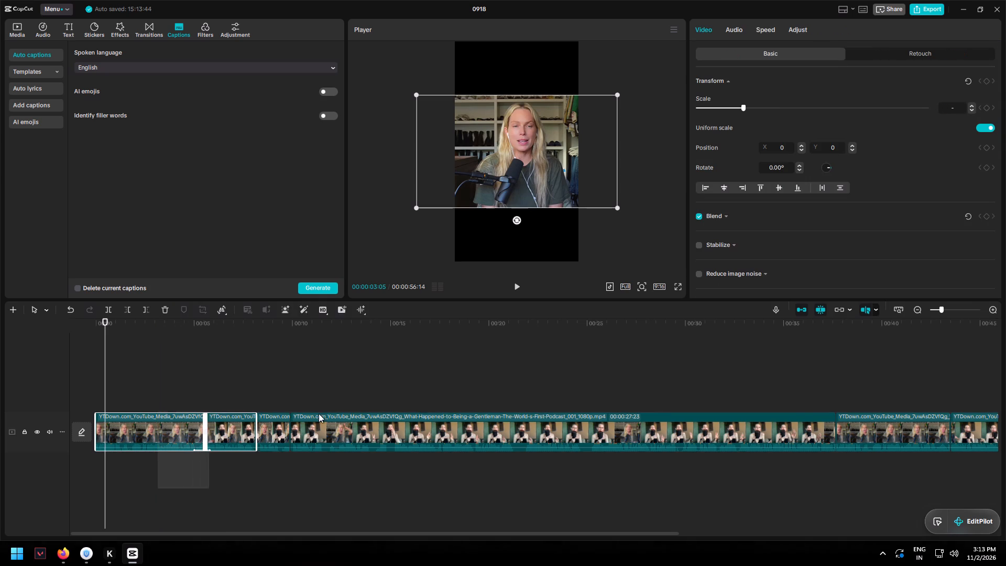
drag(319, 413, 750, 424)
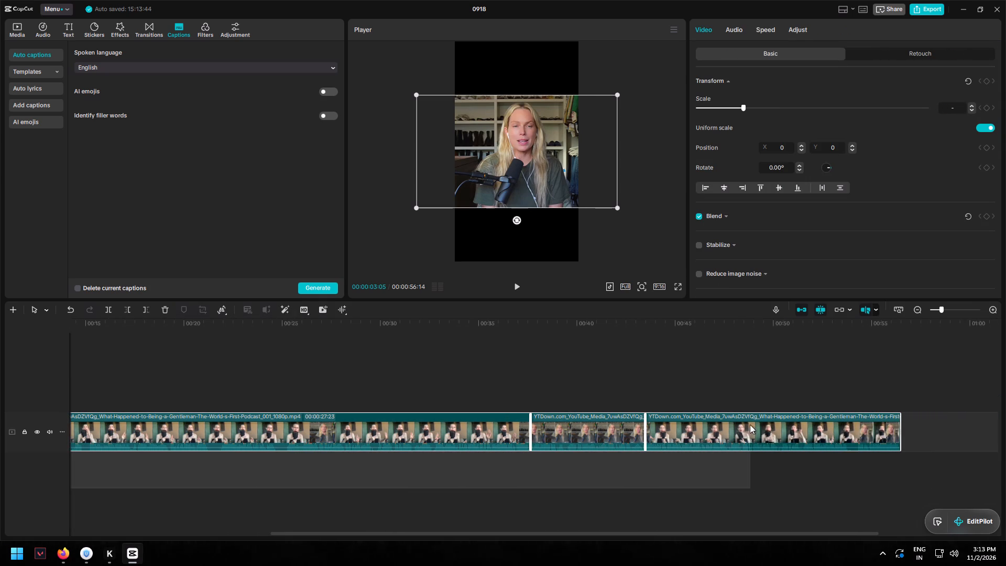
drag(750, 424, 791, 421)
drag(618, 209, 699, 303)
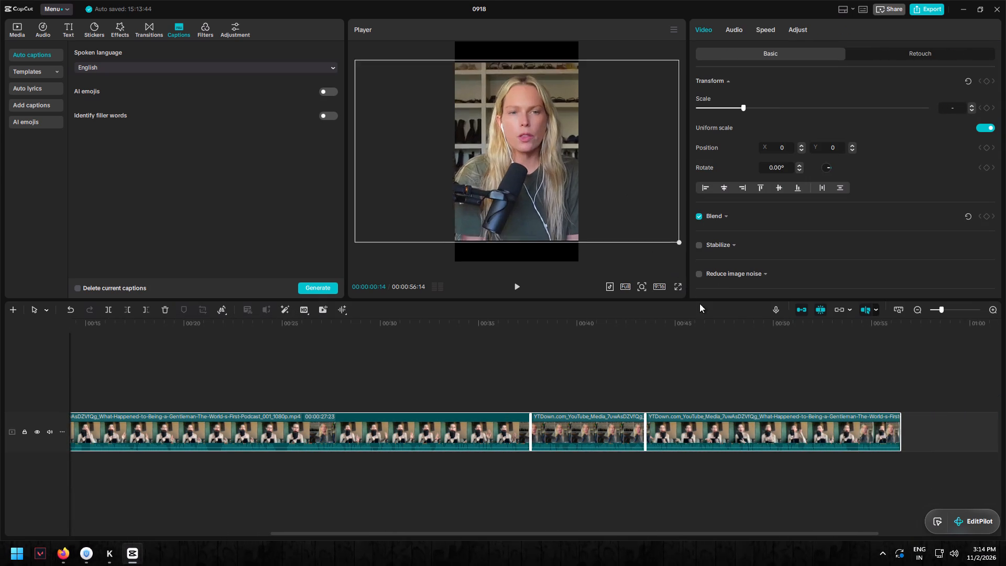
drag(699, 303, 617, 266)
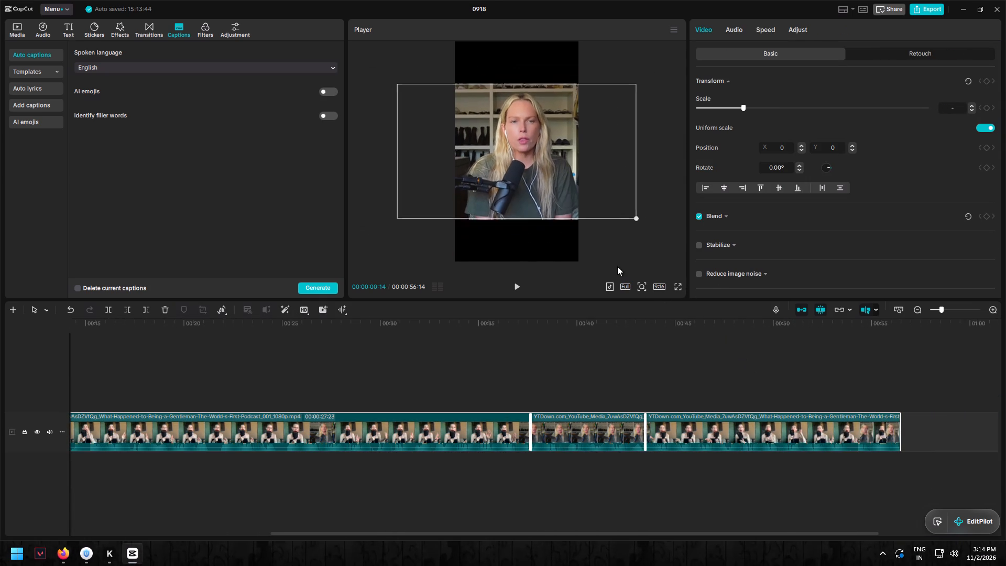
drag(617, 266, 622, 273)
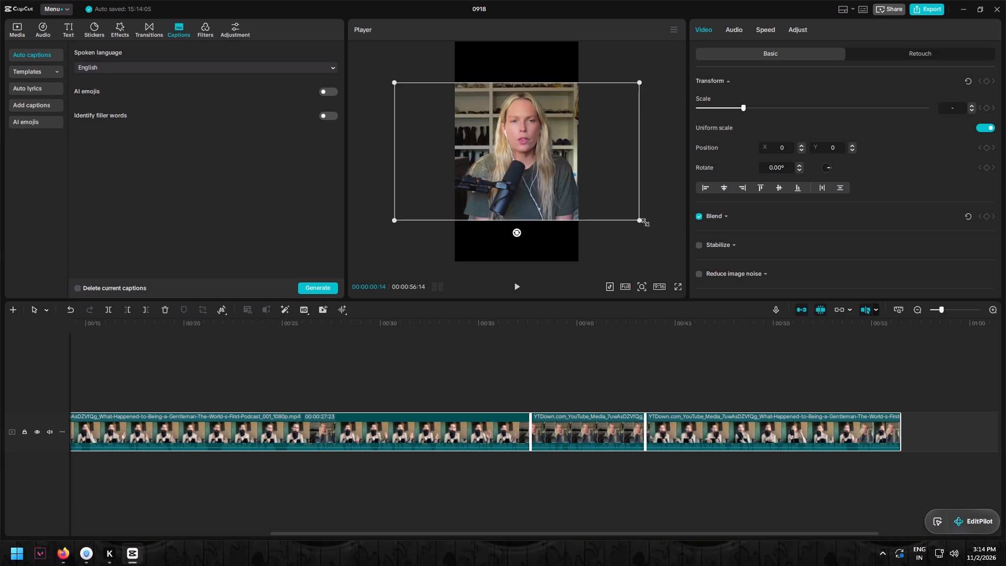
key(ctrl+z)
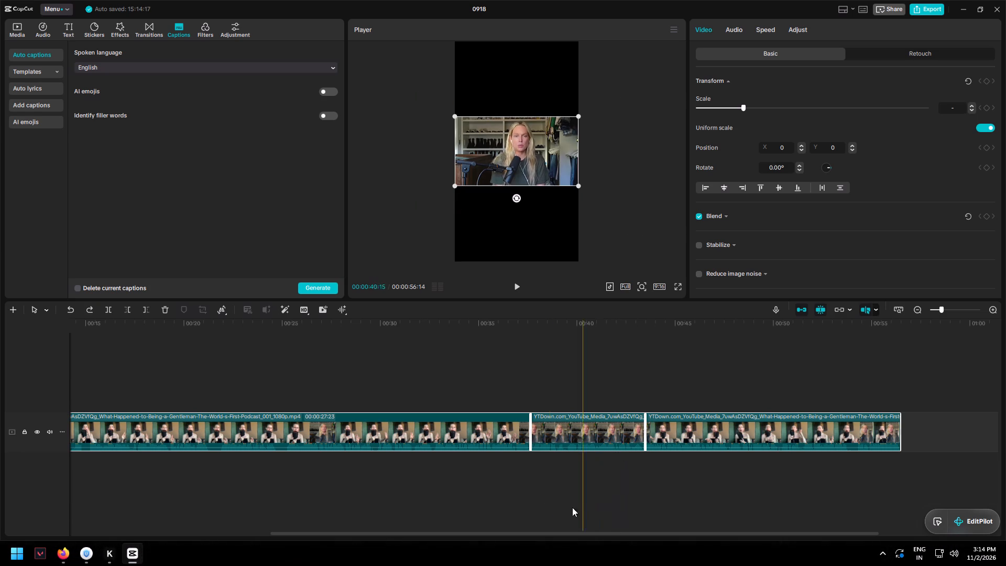
Copy all the timeline clips and paste them at the start on a track above the originals.
click(935, 309)
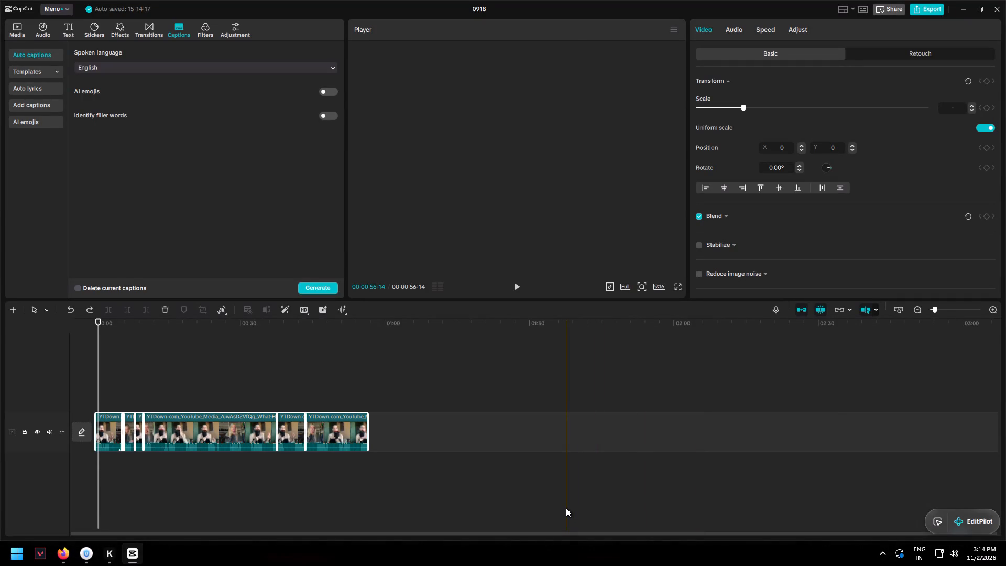
right_click(340, 437)
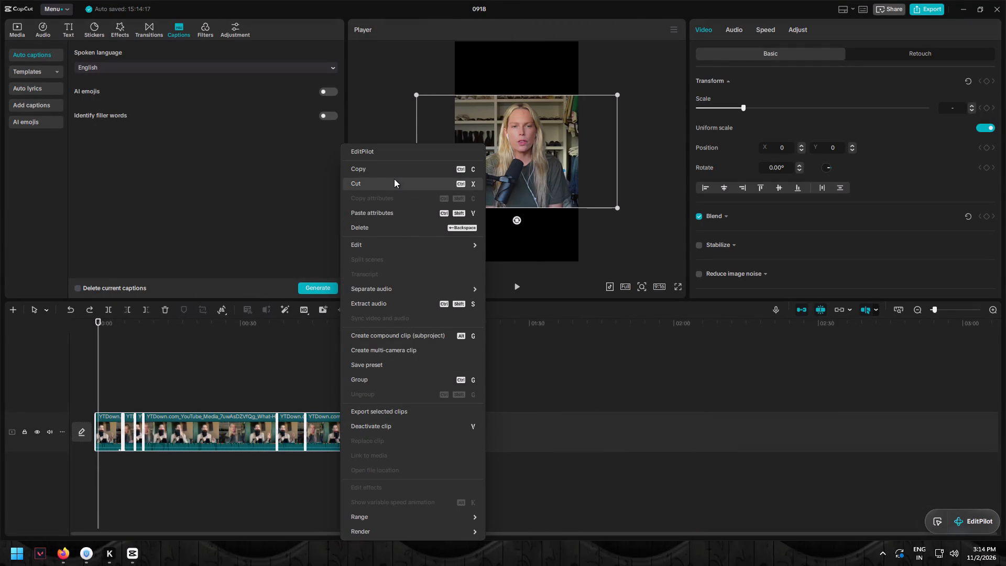
click(395, 173)
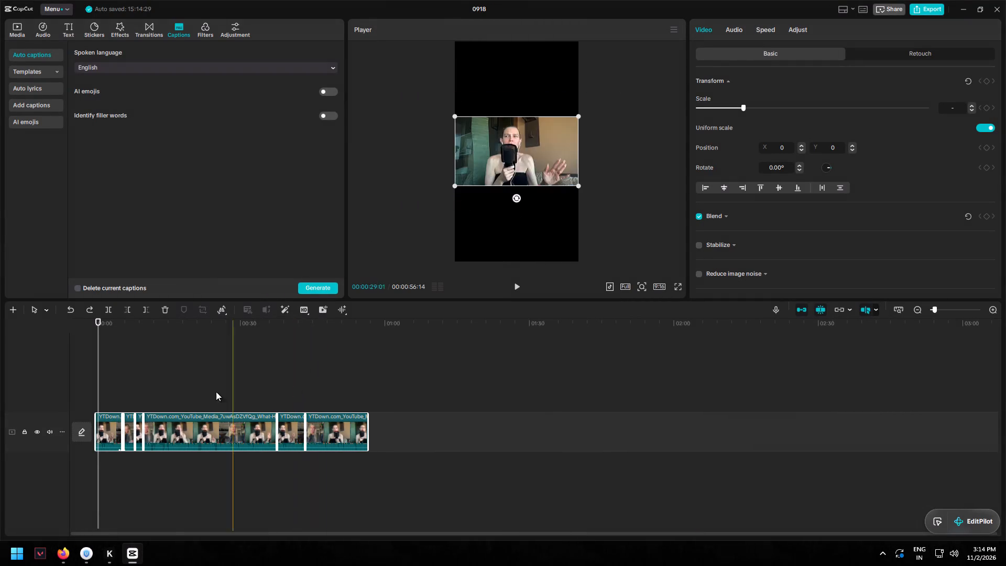
drag(99, 332, 59, 330)
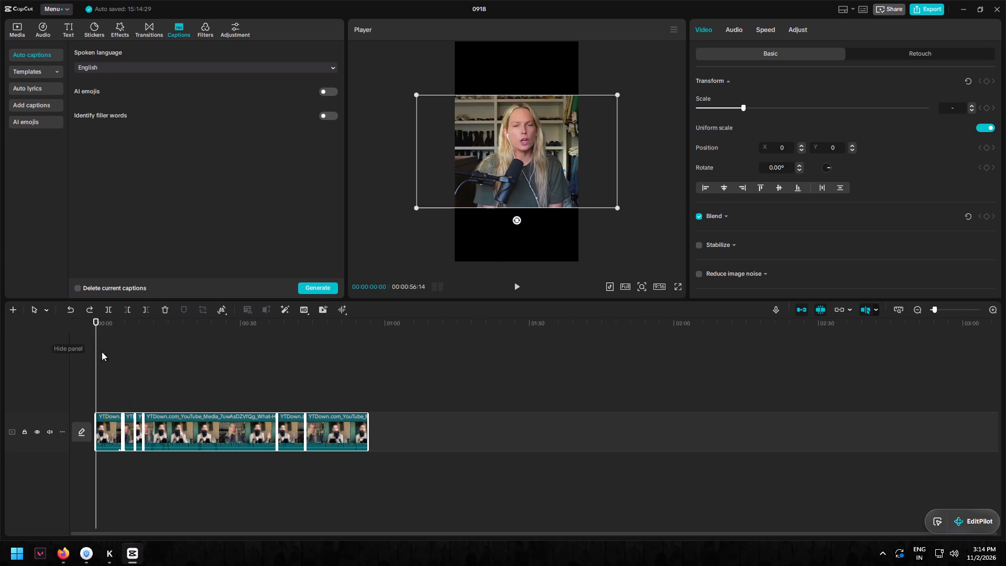
right_click(108, 378)
click(132, 418)
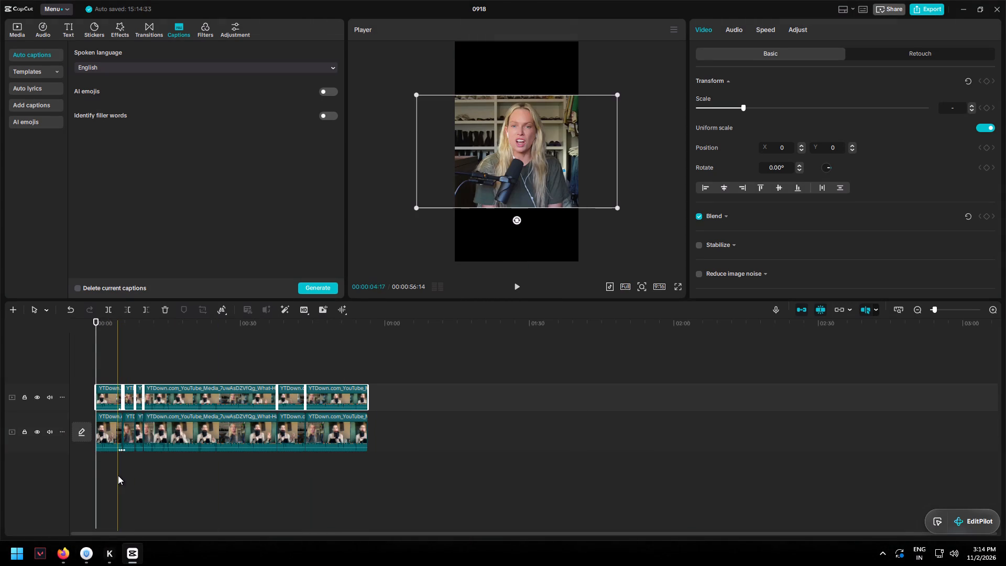
Enlarge all the lower-track clips behind the copies to nearly the frame's full height, undoing the stray move and resize.
drag(107, 481, 369, 437)
drag(358, 435, 352, 434)
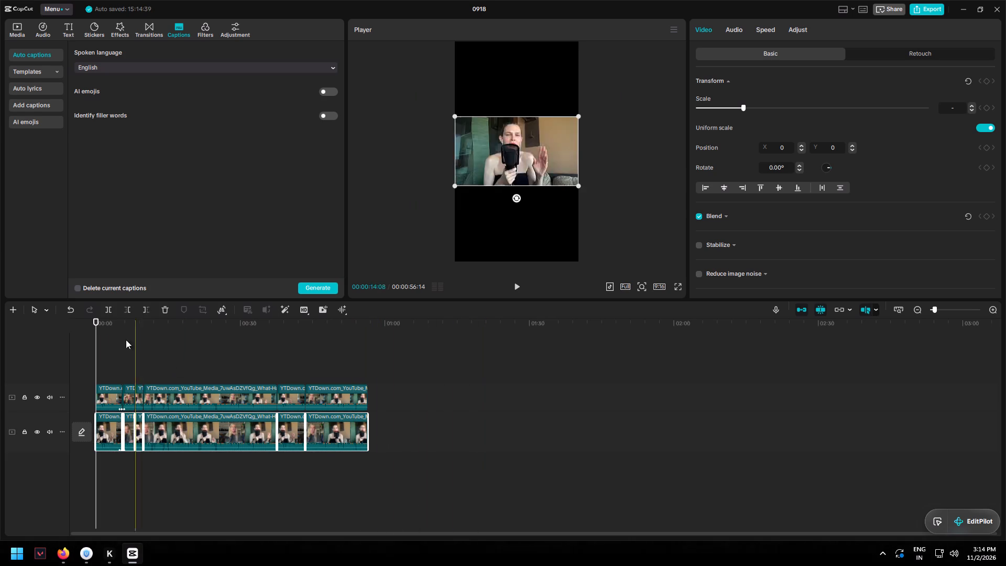
click(112, 325)
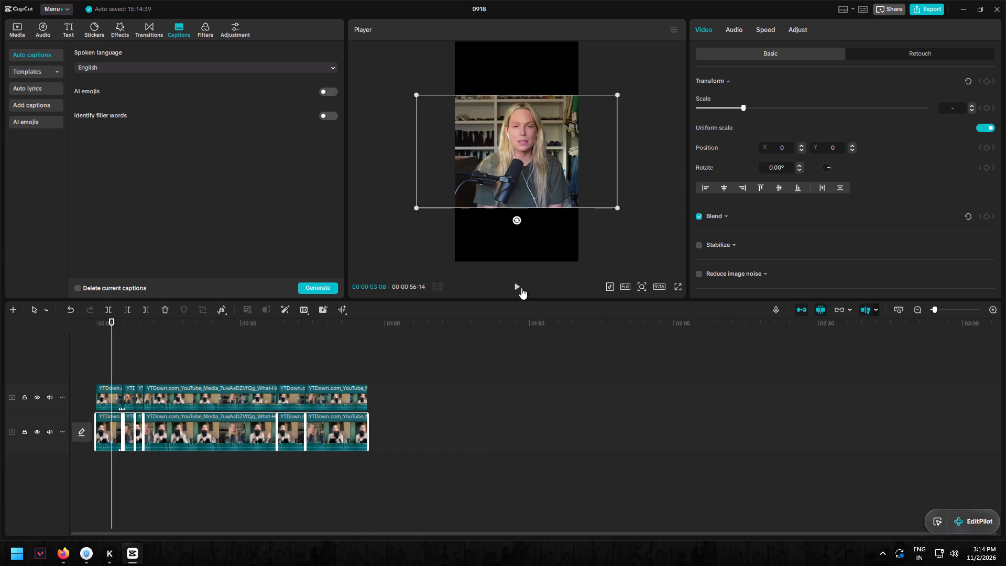
drag(616, 205, 705, 372)
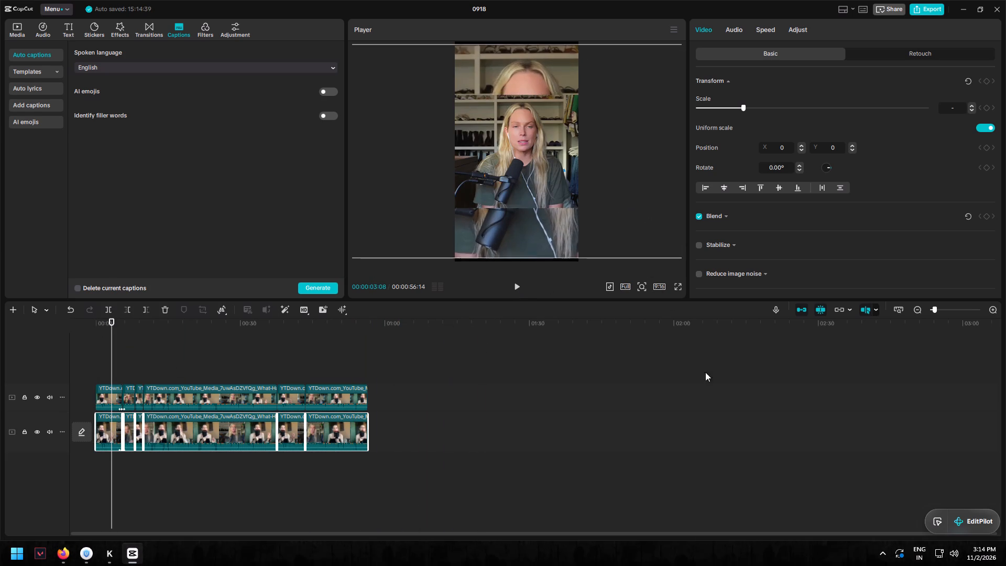
drag(705, 372, 853, 481)
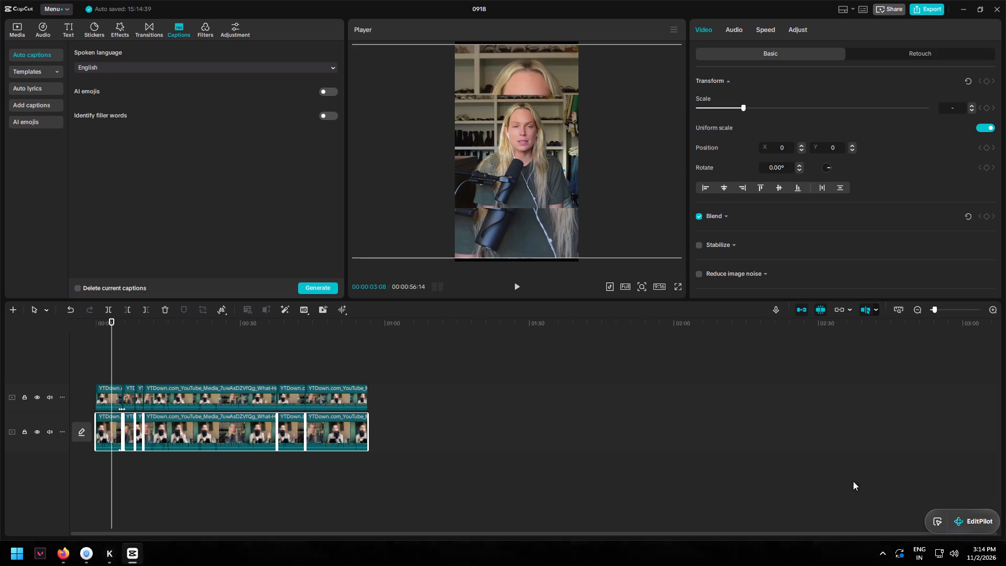
drag(853, 481, 984, 554)
drag(636, 256, 655, 277)
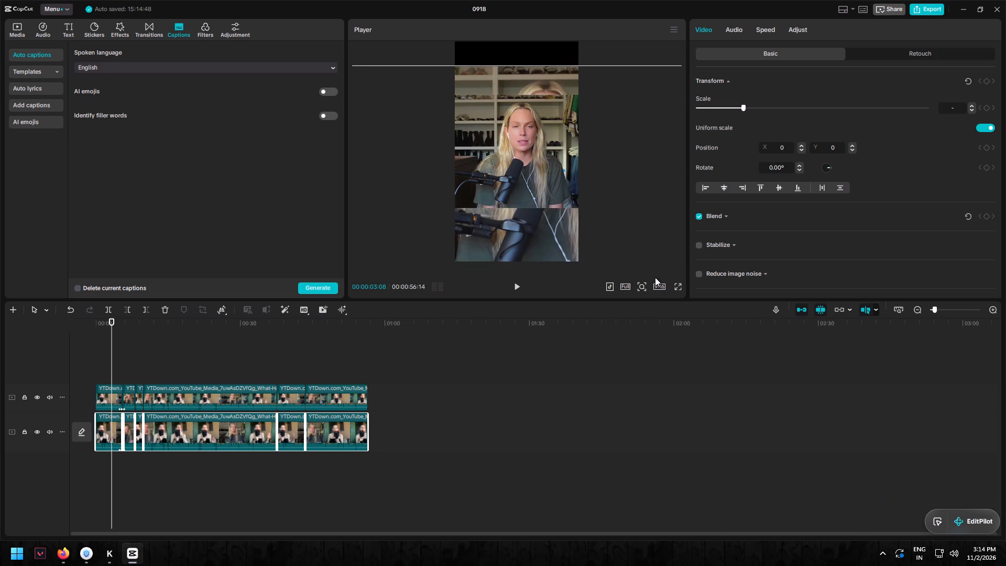
drag(655, 277, 535, 241)
drag(608, 244, 652, 267)
key(ctrl+z)
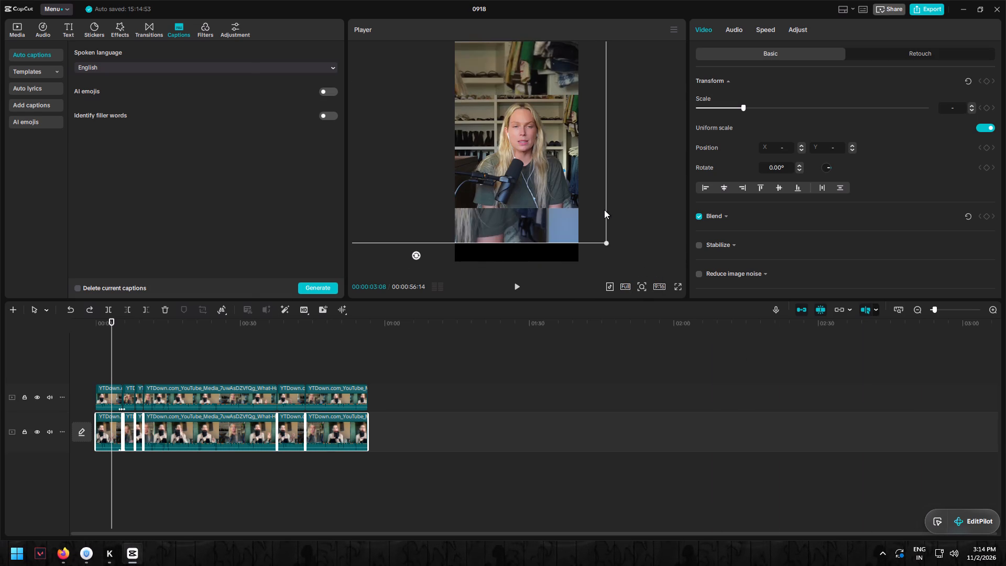
key(ctrl+z)
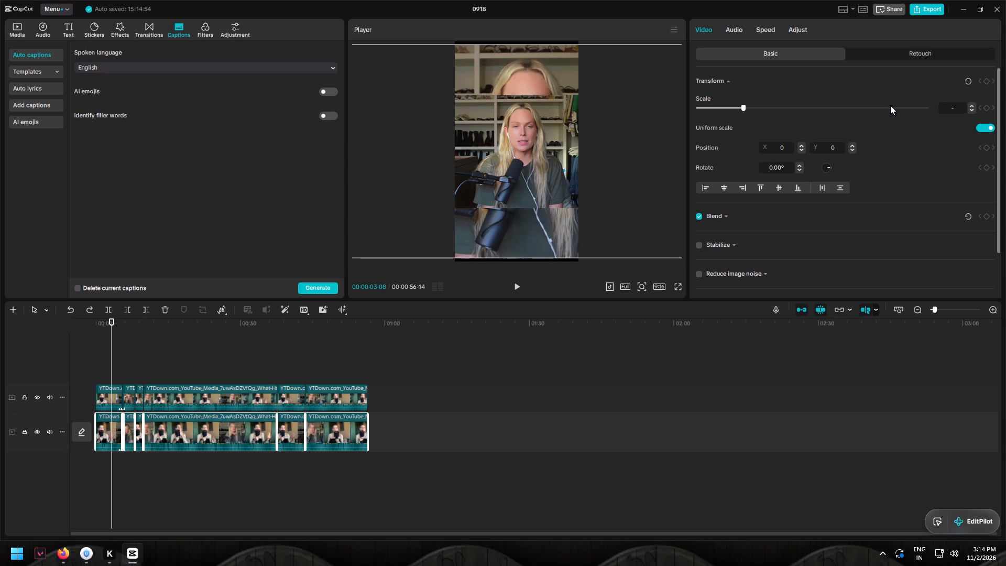
Set the scale of all the lower-track clips to 321% so they fill the vertical frame as a background.
click(871, 108)
click(898, 110)
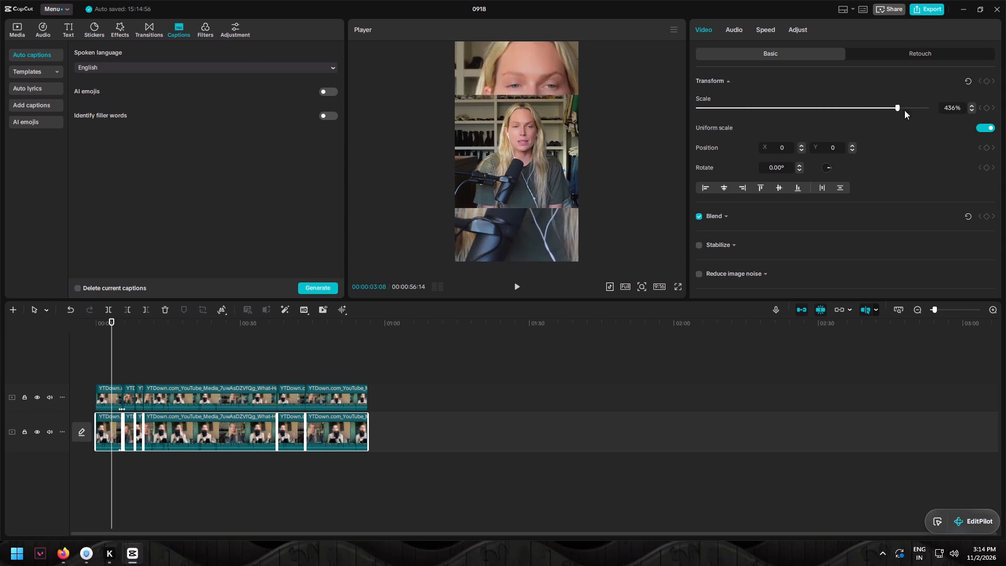
double_click(934, 110)
click(885, 105)
click(862, 105)
click(843, 105)
click(837, 105)
click(829, 105)
double_click(819, 105)
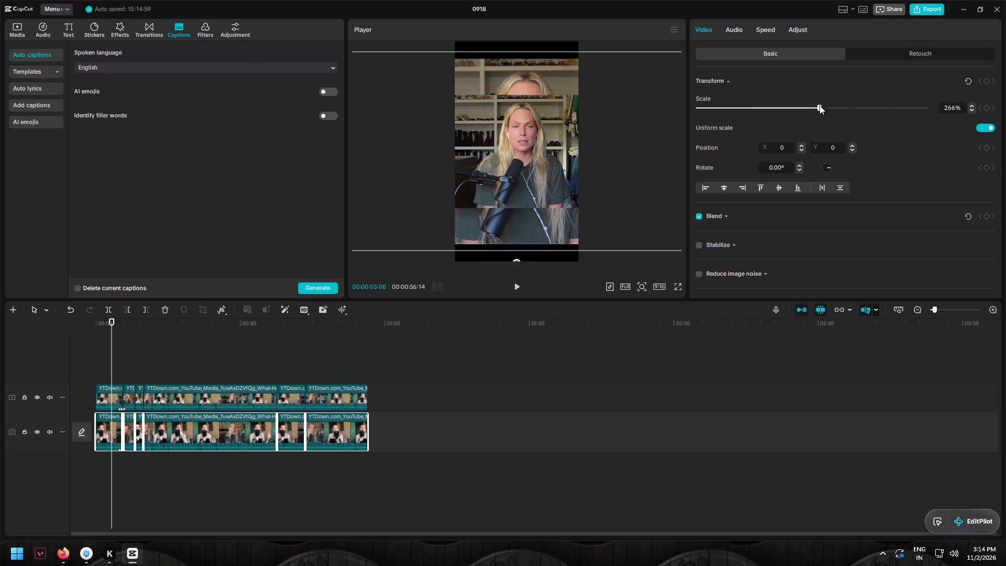
click(840, 107)
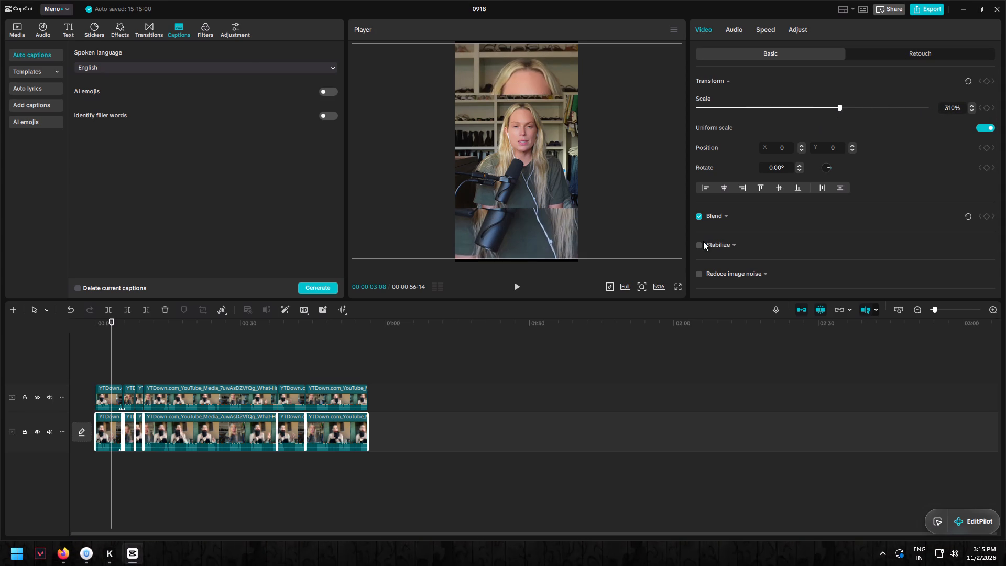
click(845, 107)
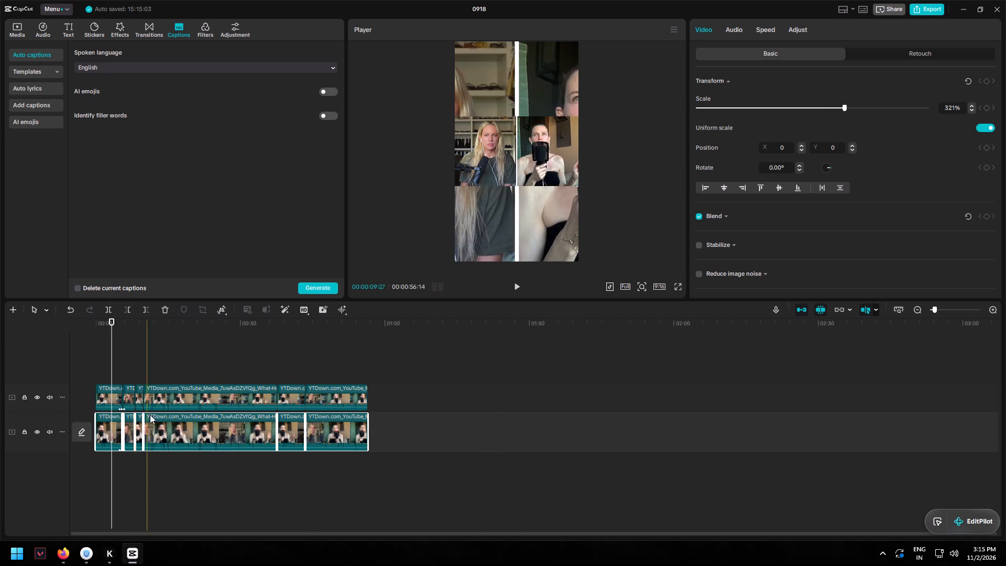
click(335, 497)
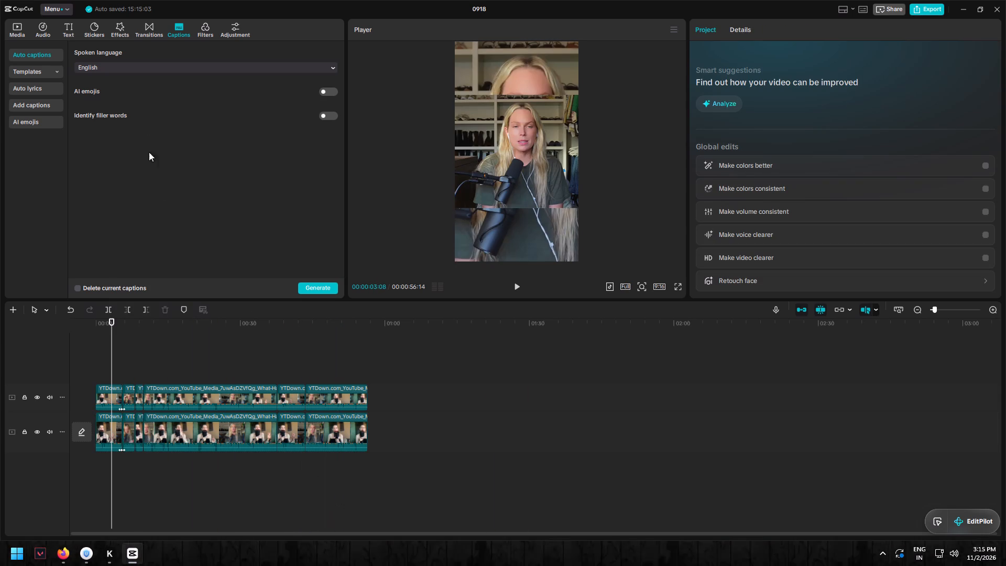
Search the video effects library for "blur".
click(116, 25)
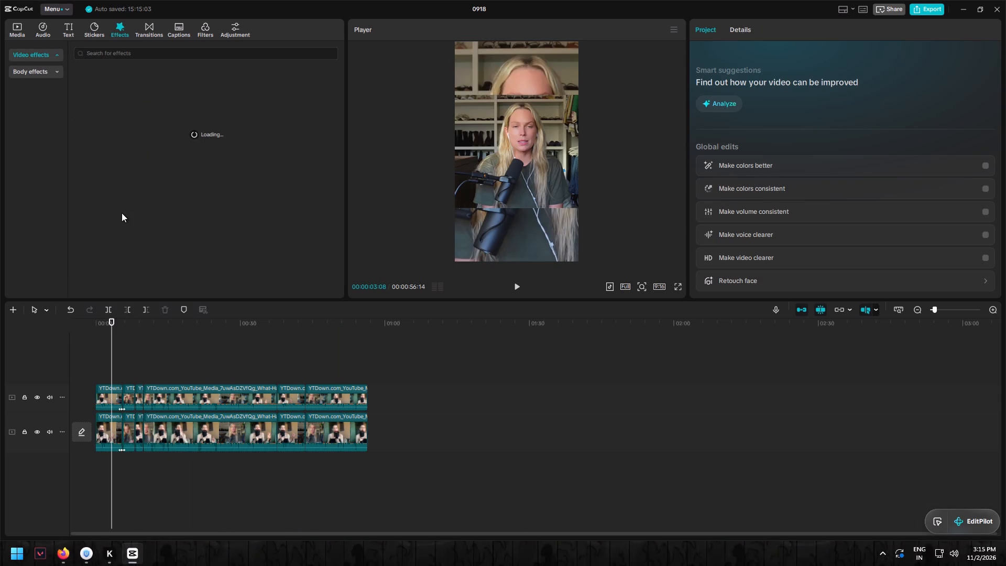
double_click(116, 58)
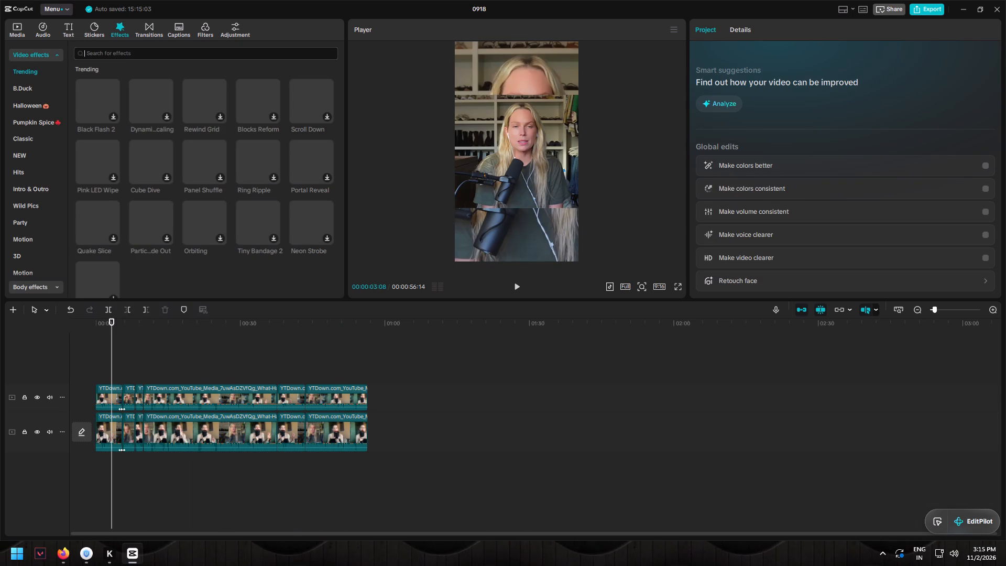
text(blur)
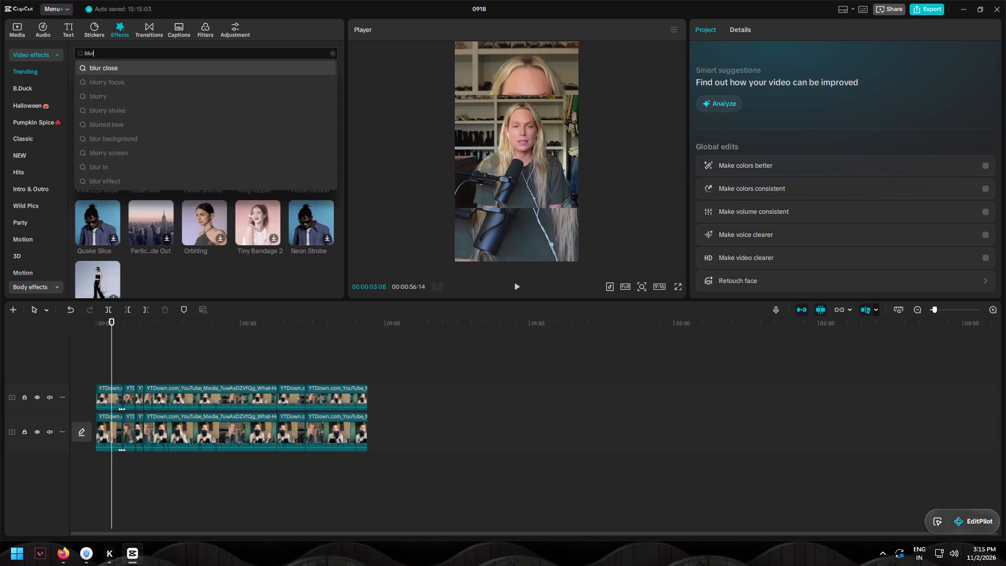
key(Return)
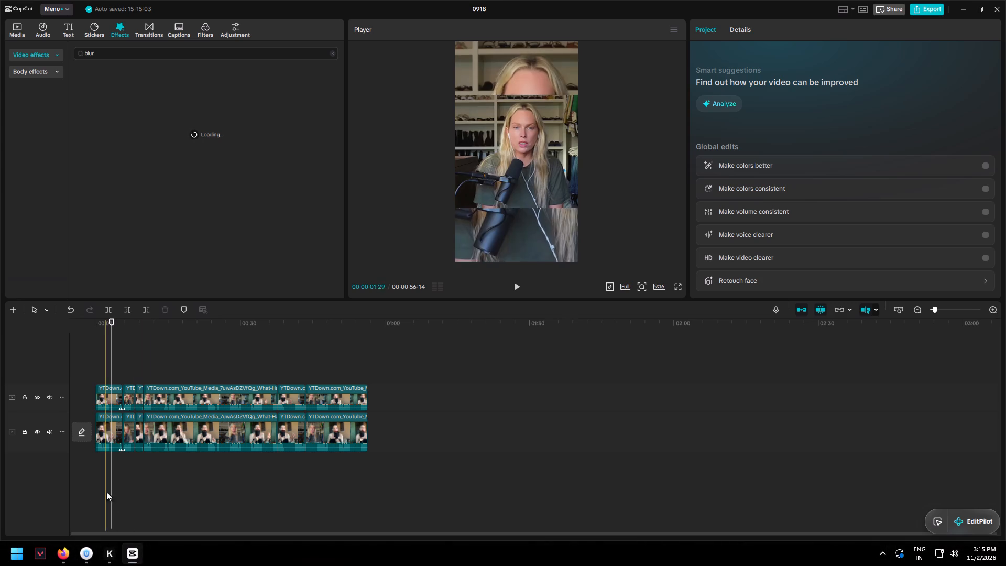
Switch to Firefox and view the "Fake Cops Used for Parenting" Short among the worldsfirstpodcast YouTube results as a style reference.
click(64, 549)
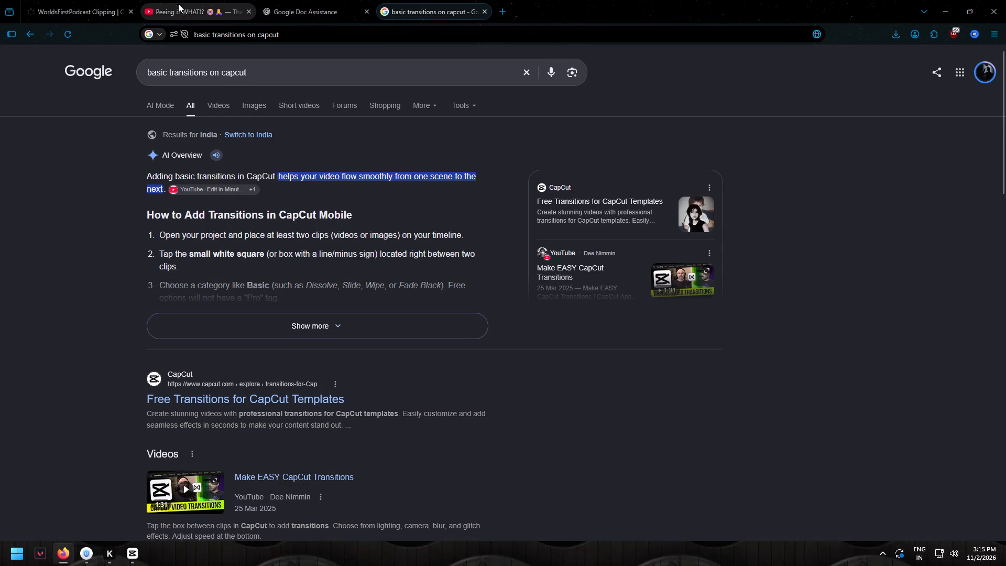
double_click(178, 2)
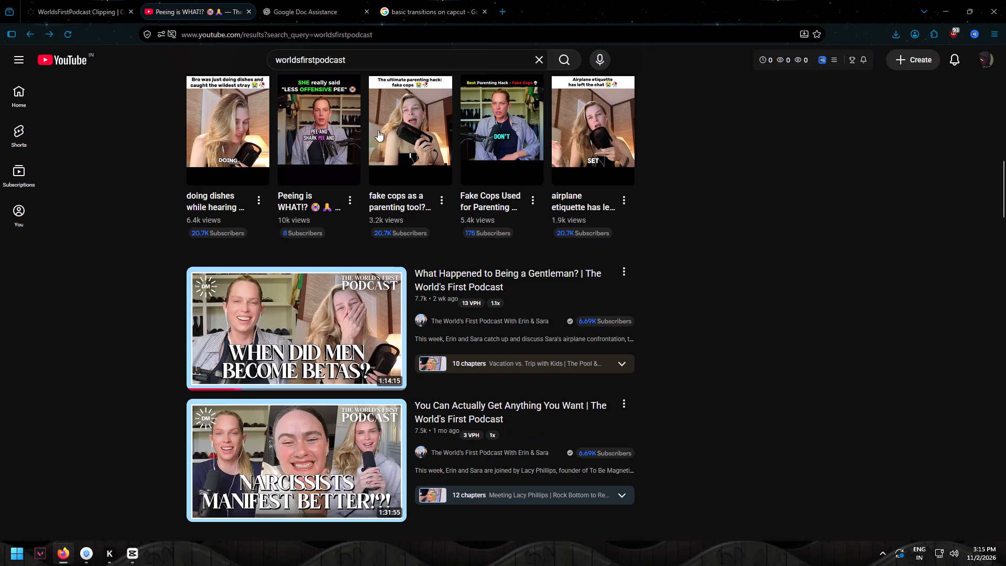
click(517, 105)
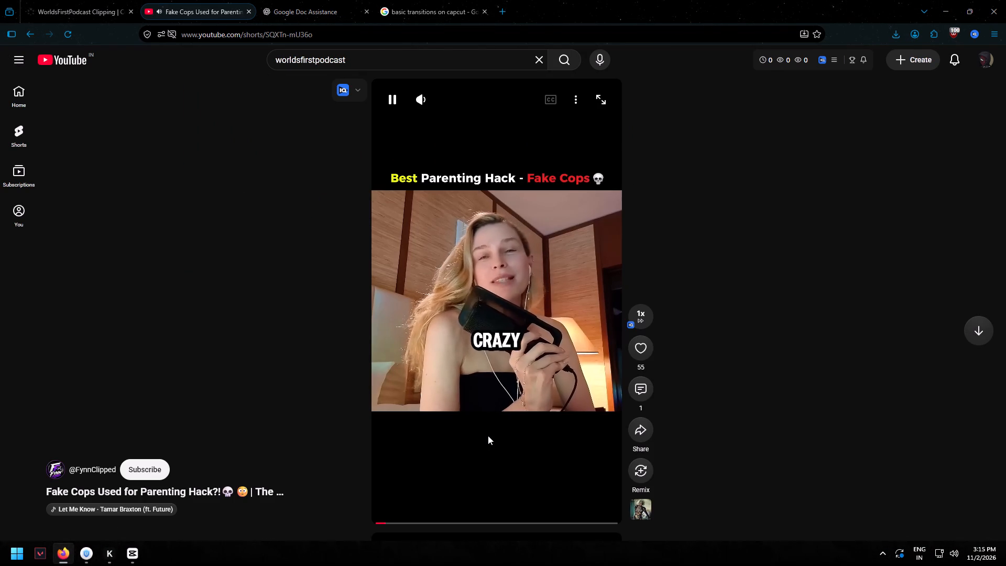
click(488, 436)
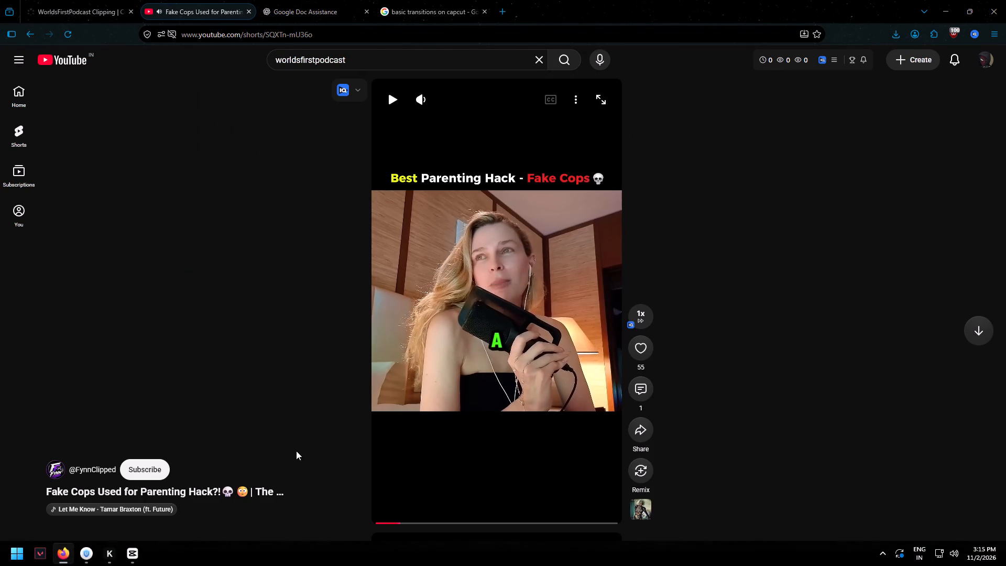
Back in CapCut, add the Blur effect between the two video tracks, stretch it over the clips' full length, and preview it.
click(139, 558)
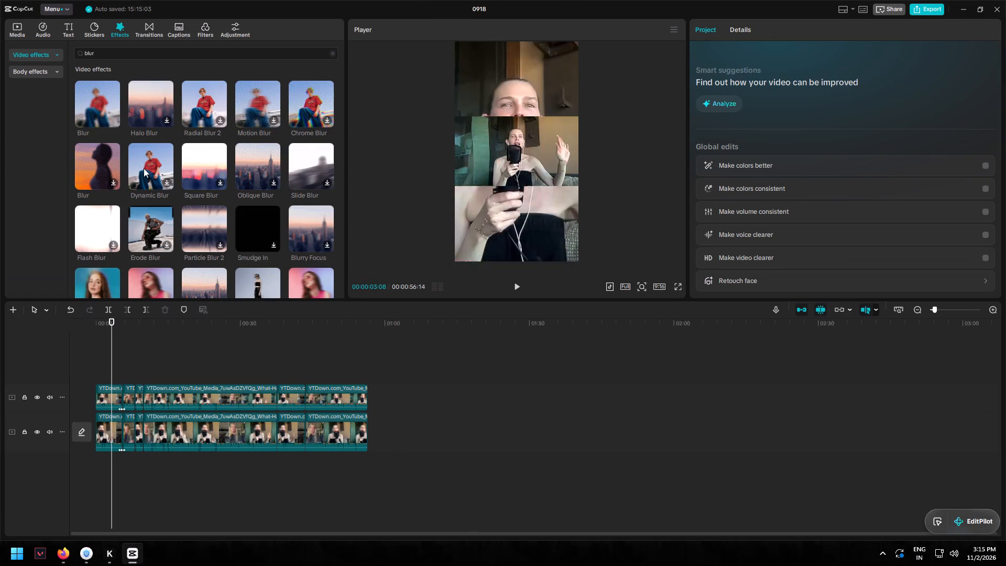
drag(102, 102, 122, 243)
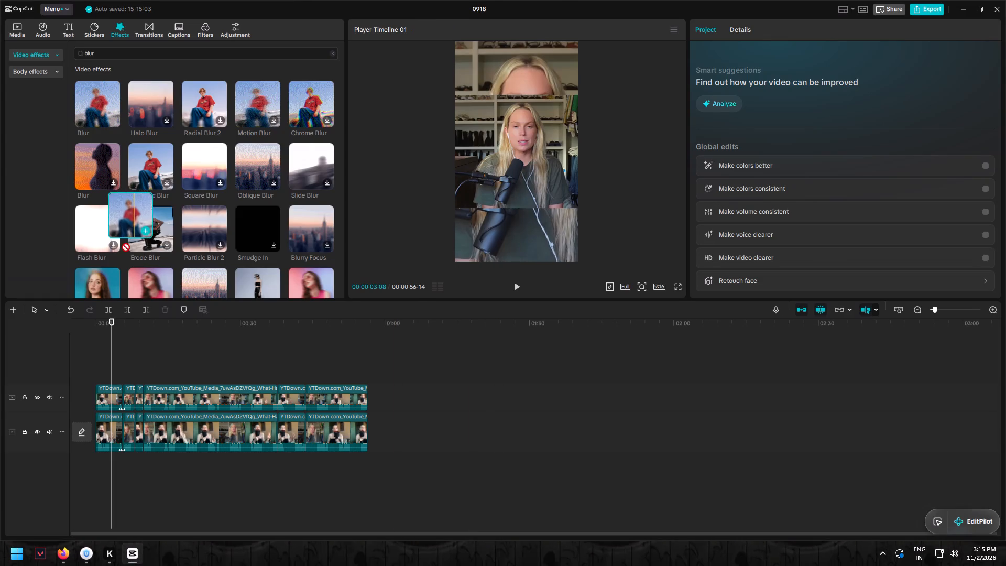
drag(122, 243, 96, 412)
drag(113, 407, 358, 421)
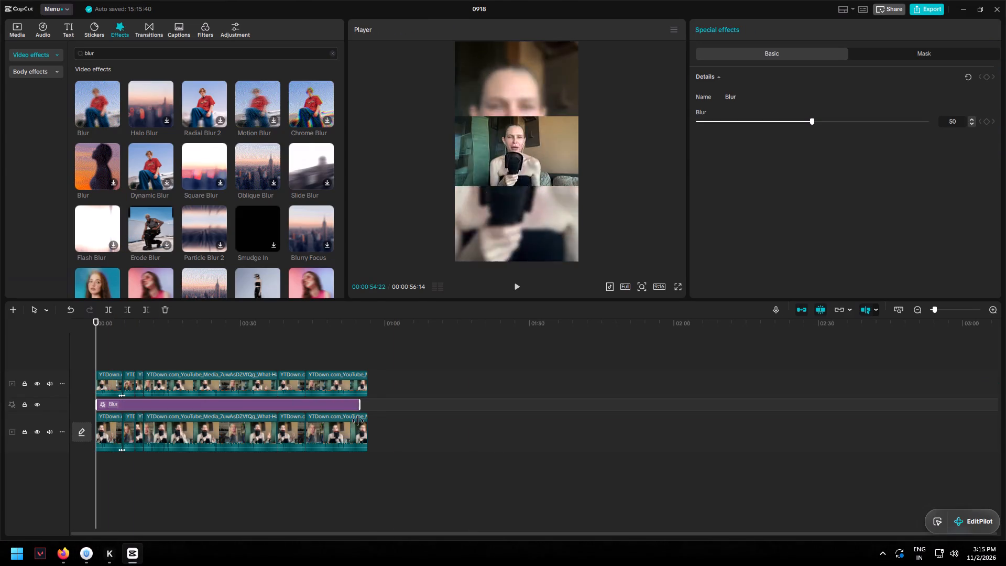
drag(358, 421, 364, 421)
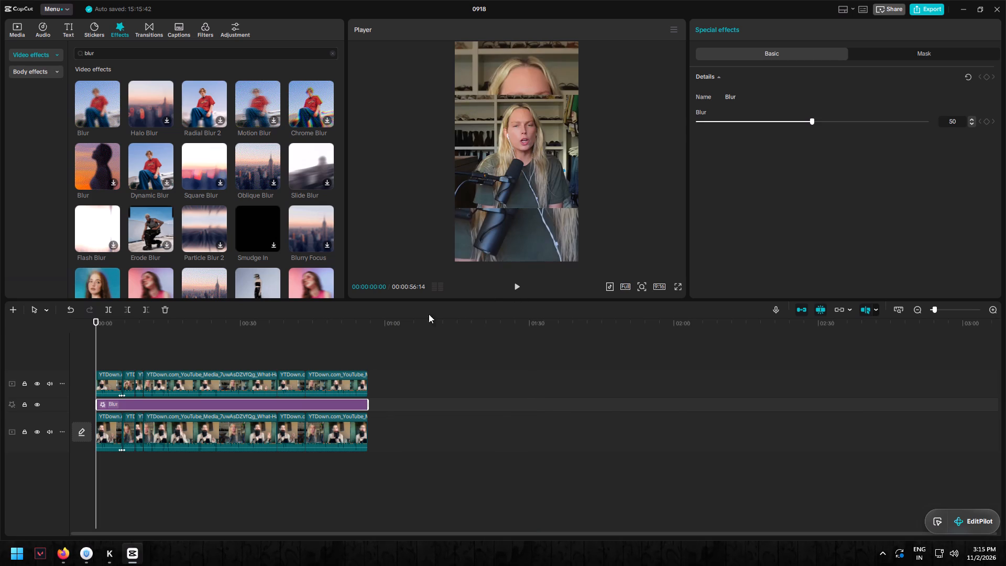
click(520, 288)
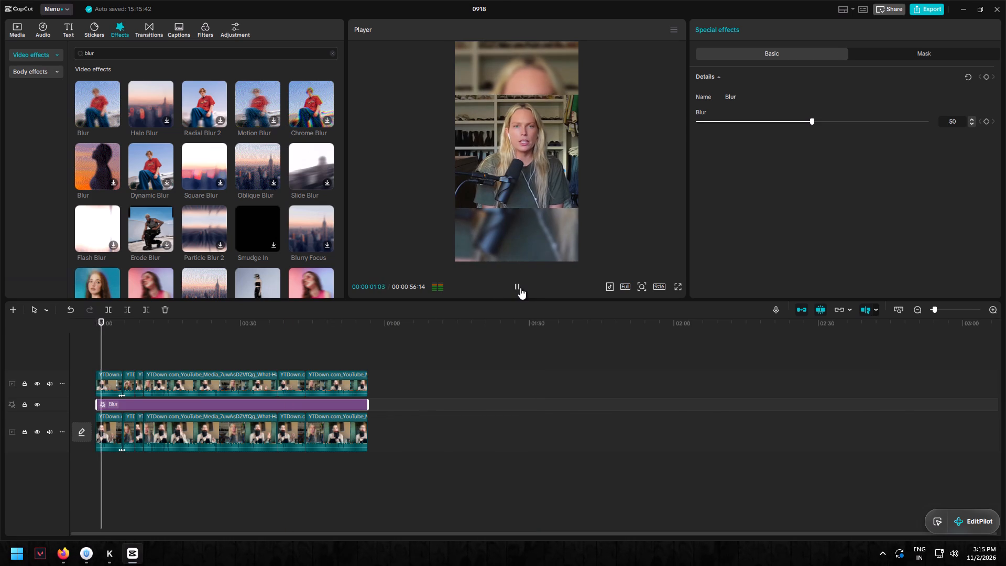
click(520, 288)
click(520, 288)
click(520, 288)
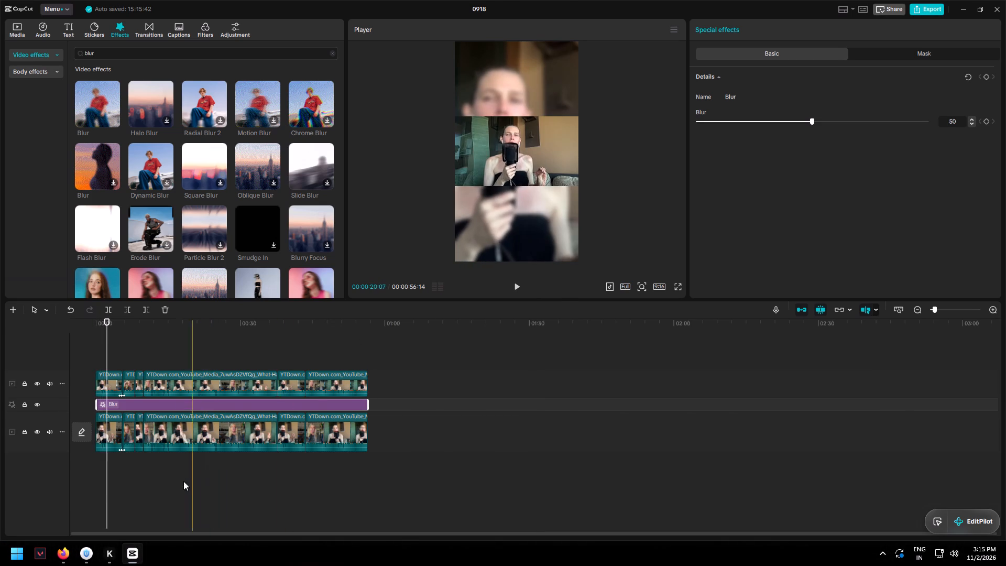
Combine all the lower-track background clips into one compound clip.
drag(99, 477, 370, 430)
right_click(354, 437)
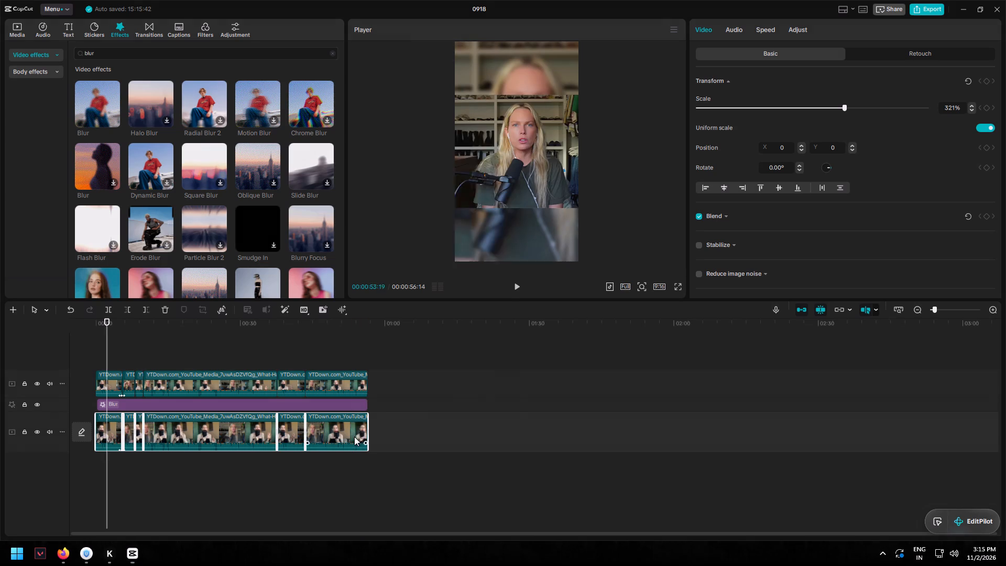
click(398, 335)
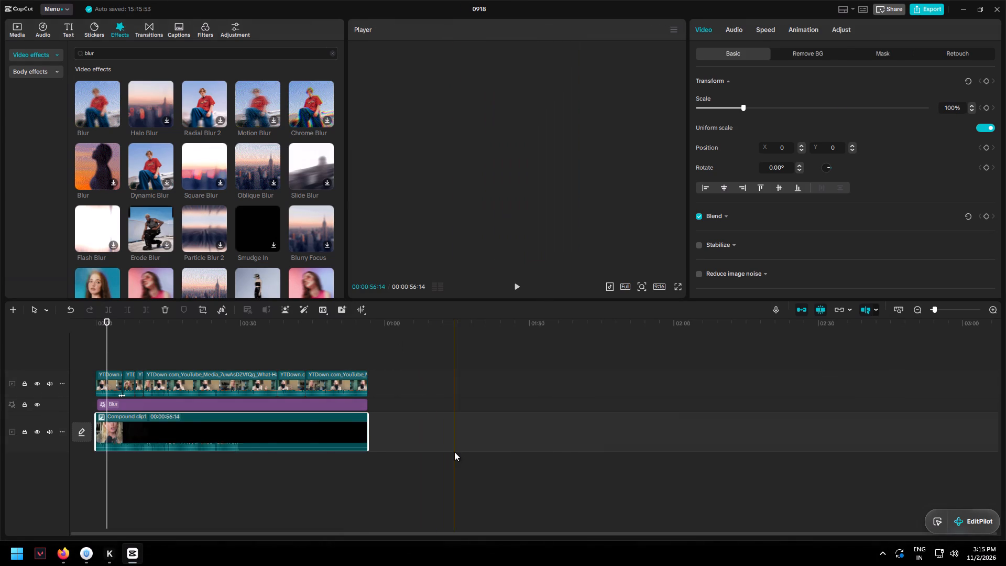
Darken the background compound clip by setting its exposure to -15 and adding a vignette around the edges.
click(835, 28)
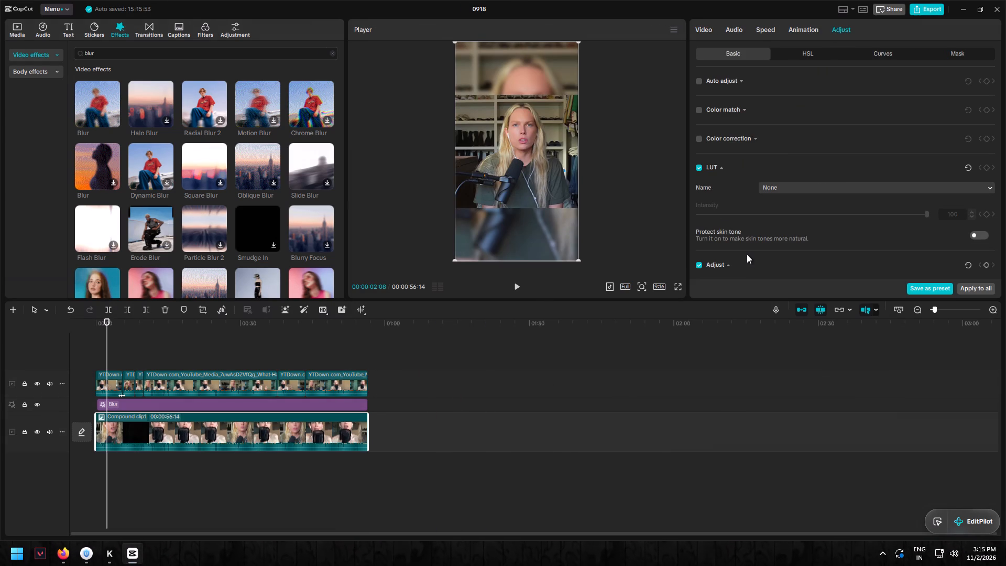
scroll(747, 254, down, 7)
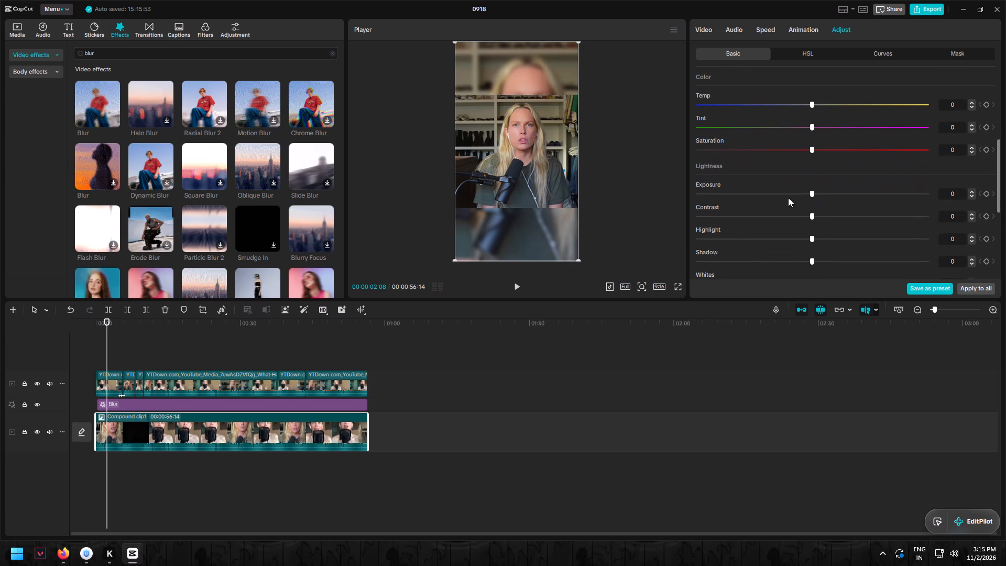
drag(812, 193, 786, 193)
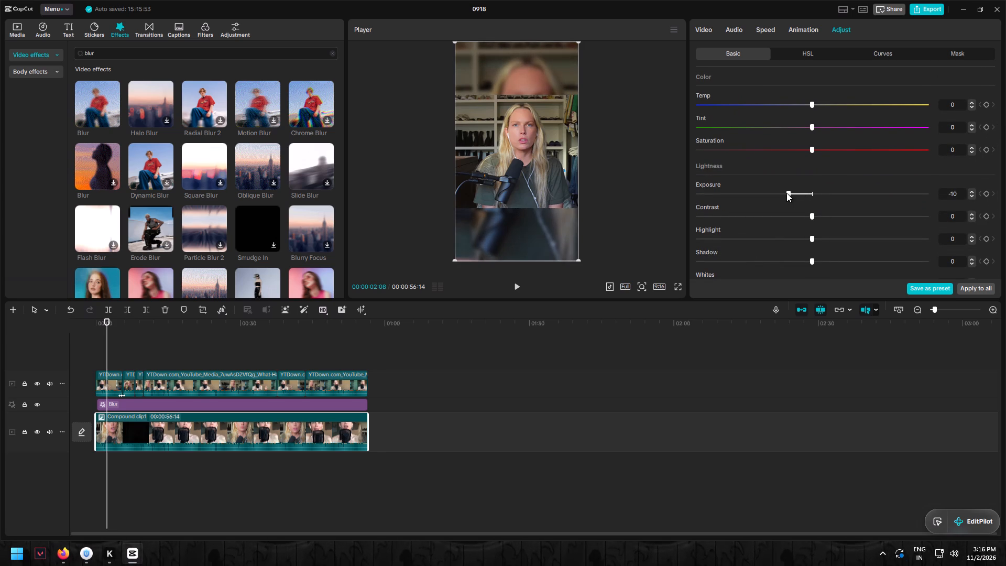
drag(786, 193, 775, 192)
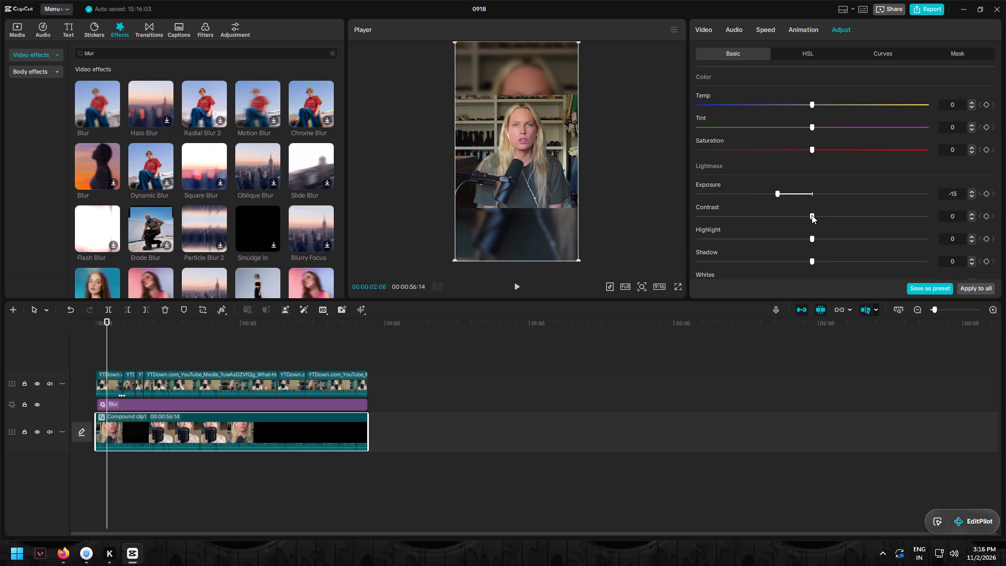
scroll(786, 239, down, 2)
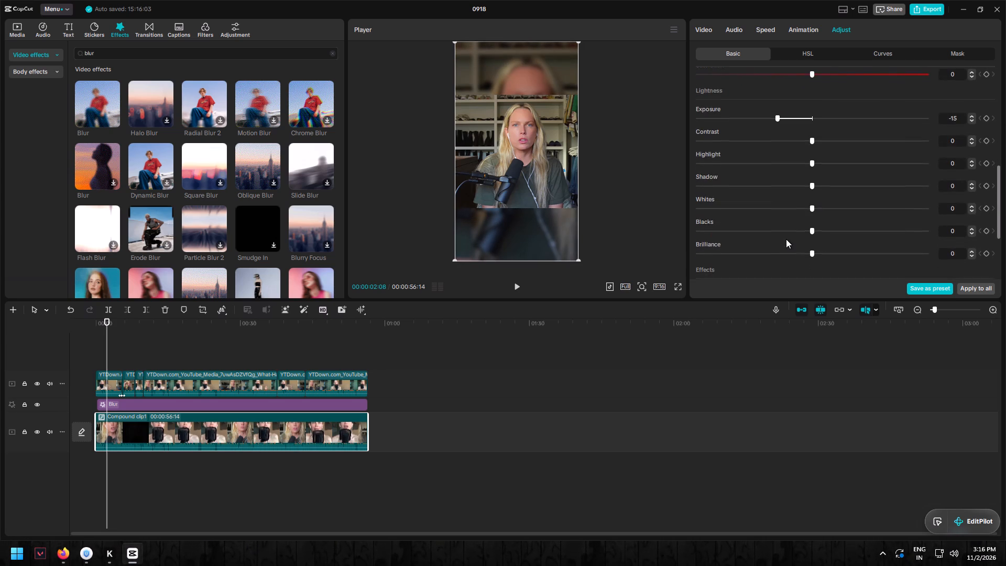
scroll(786, 239, down, 4)
drag(811, 271, 866, 281)
Set the background compound clip's contrast to -42 and preview the result in full screen.
scroll(795, 247, up, 5)
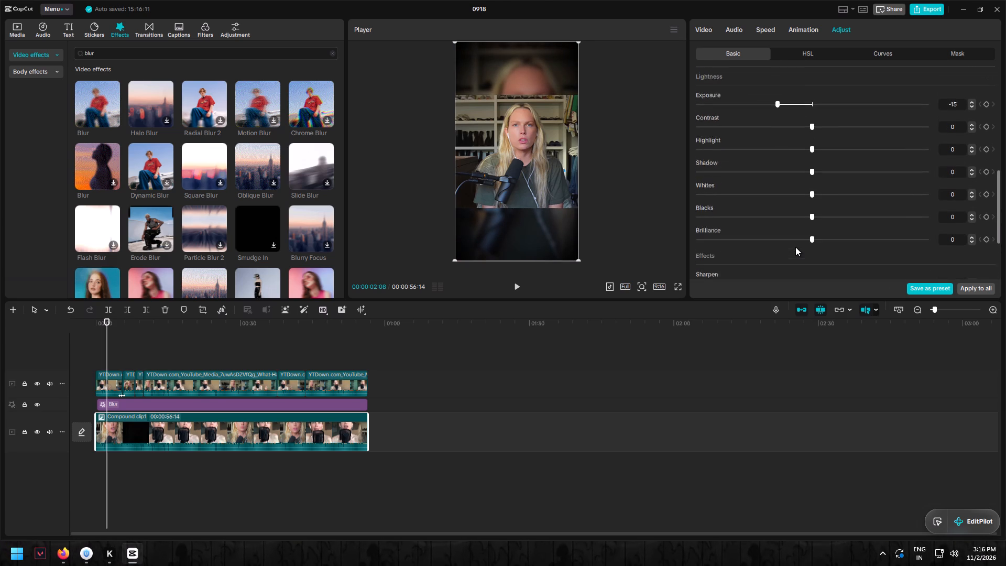
drag(813, 167, 705, 168)
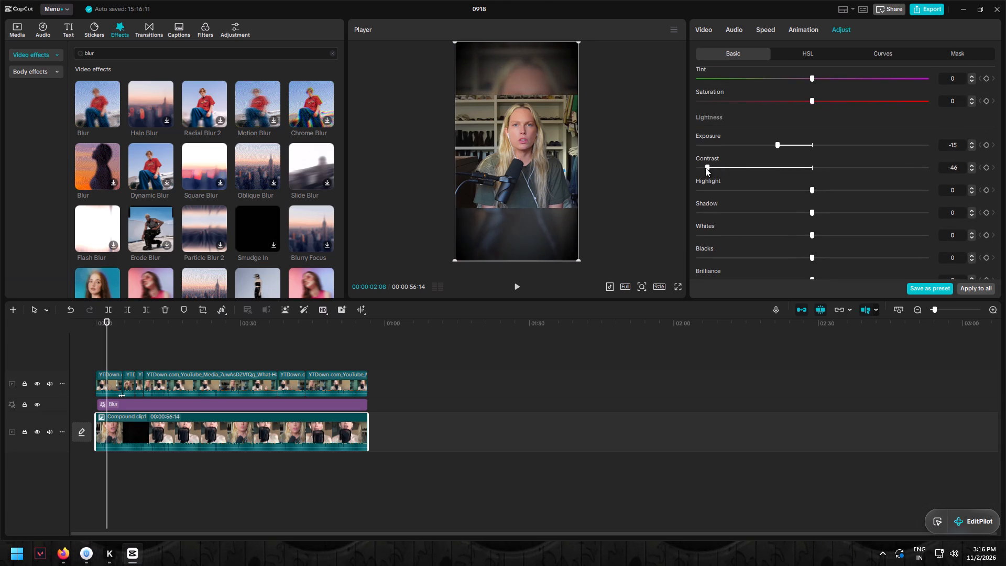
drag(705, 168, 715, 171)
click(680, 288)
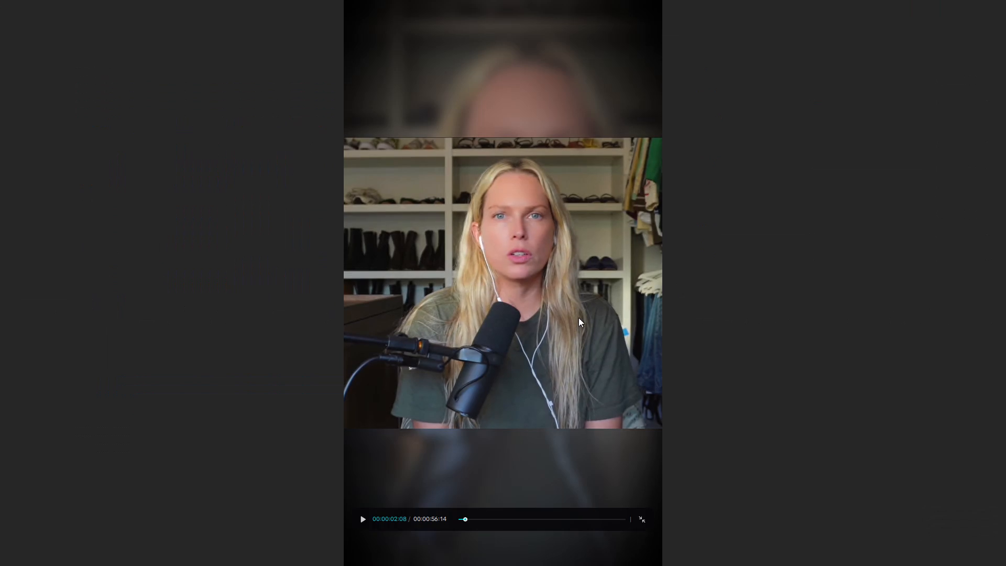
click(368, 519)
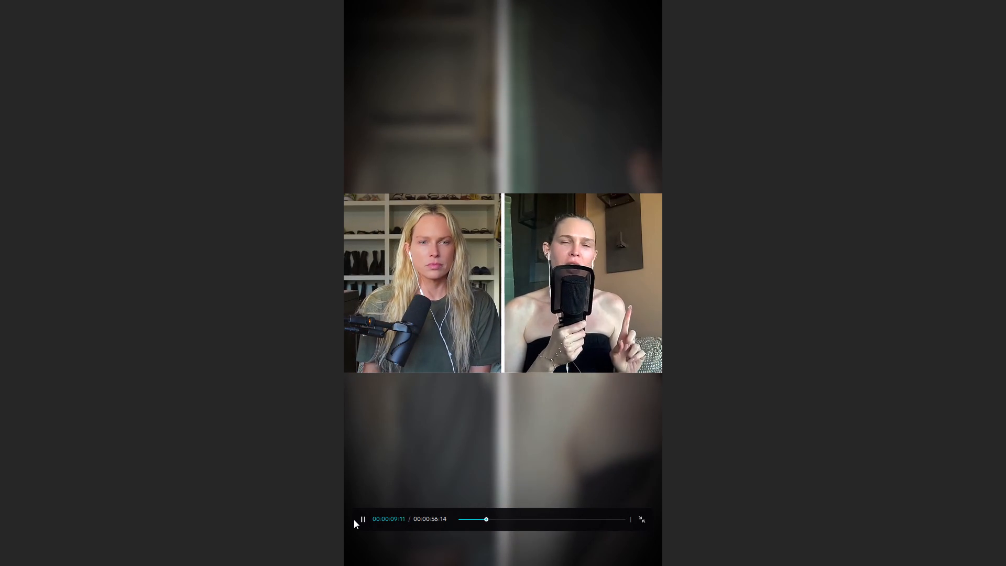
click(353, 517)
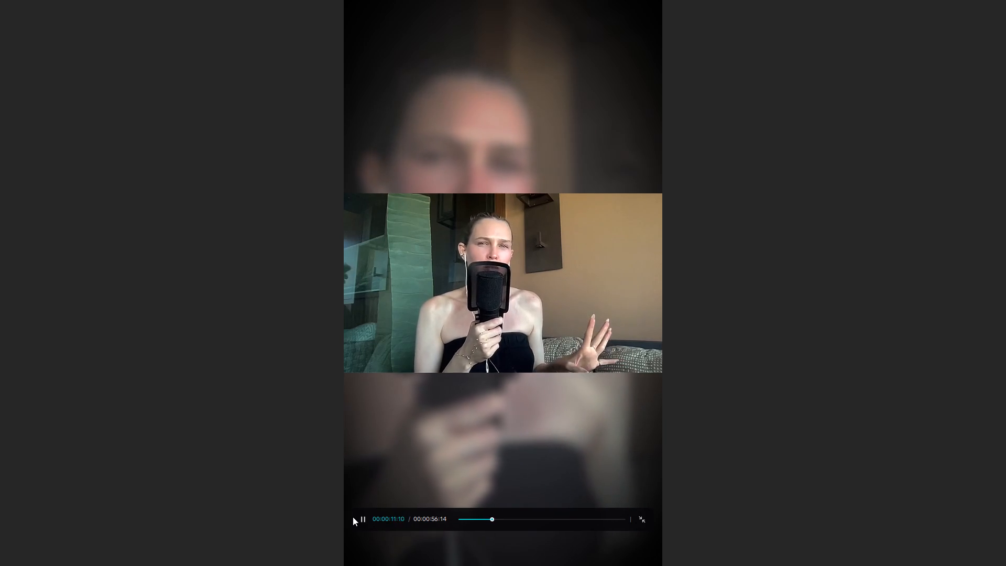
click(363, 518)
click(644, 519)
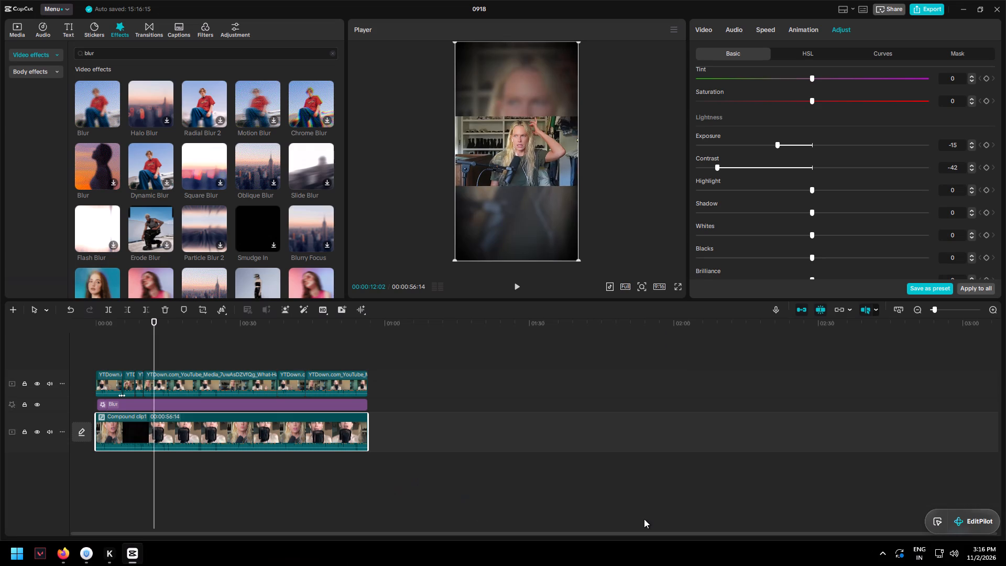
Set the background compound clip's exposure to -28.
drag(778, 145, 684, 142)
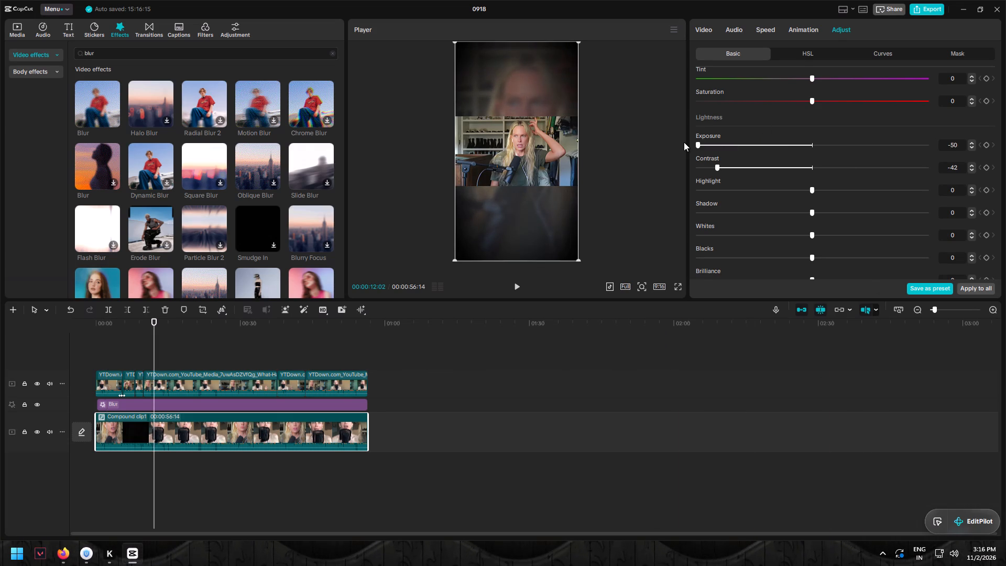
drag(684, 142, 745, 148)
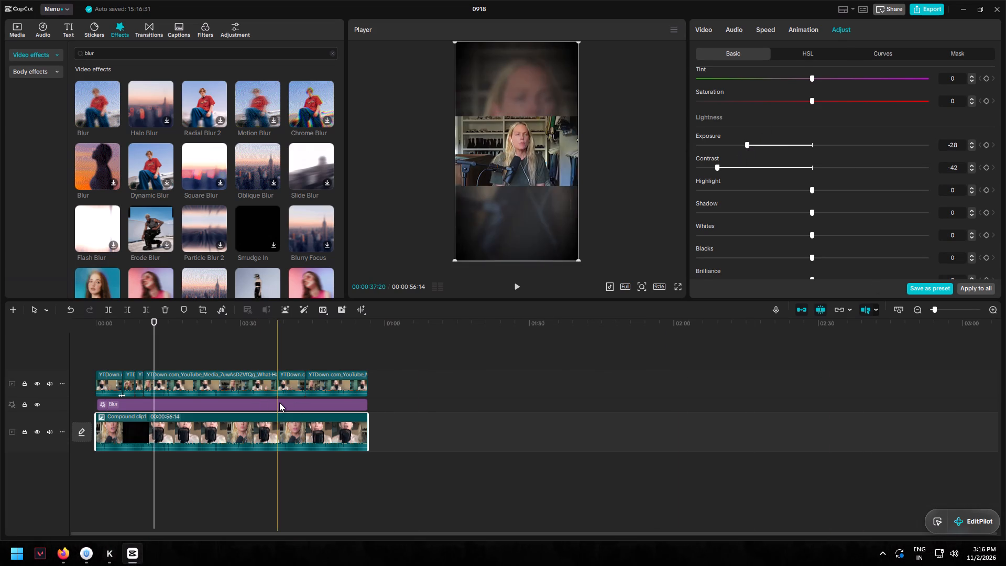
Set the Blur effect's strength to 100 and preview the result in full screen.
click(279, 402)
drag(812, 119, 958, 132)
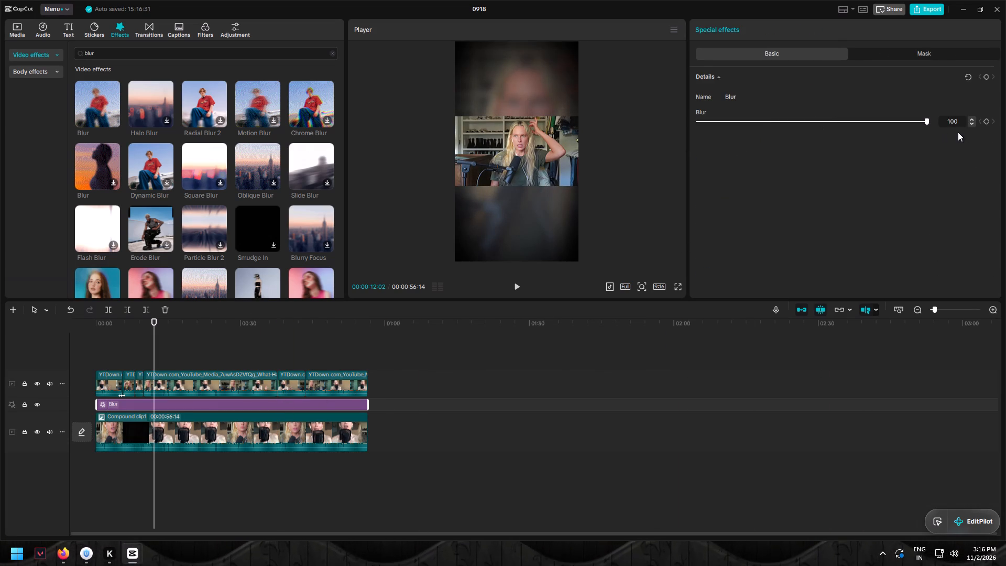
drag(958, 132, 1005, 194)
click(1005, 194)
double_click(516, 287)
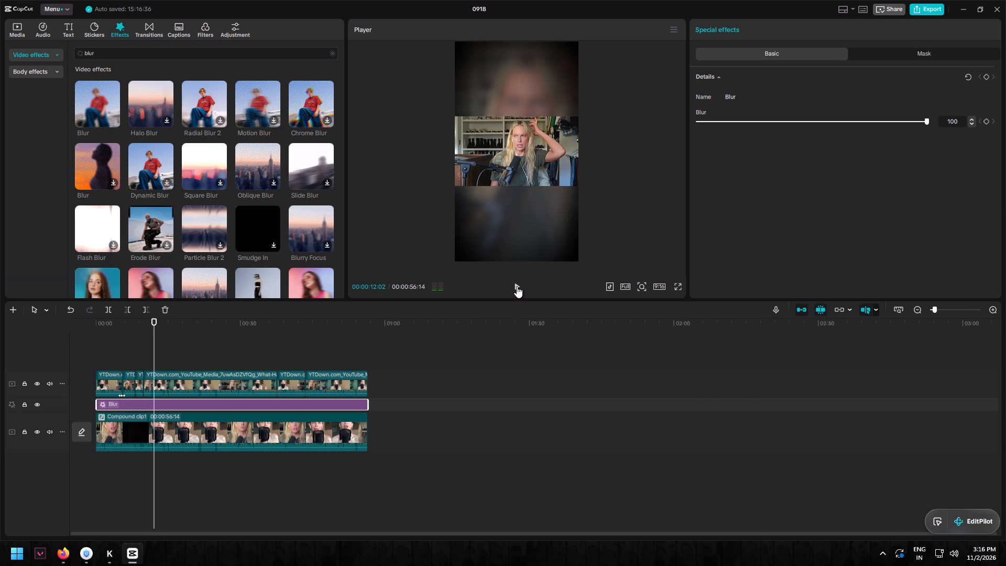
click(517, 286)
click(678, 286)
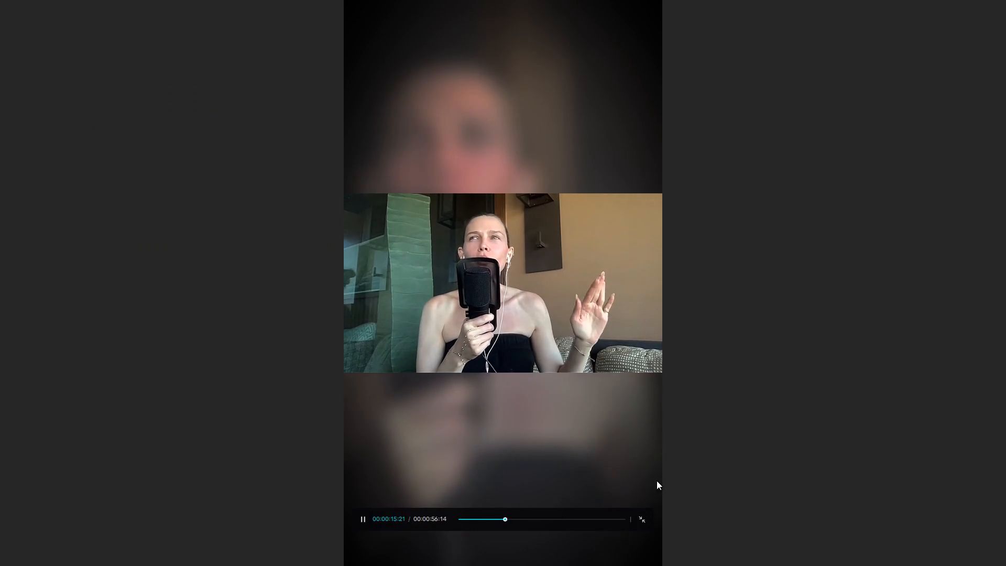
click(640, 529)
click(643, 524)
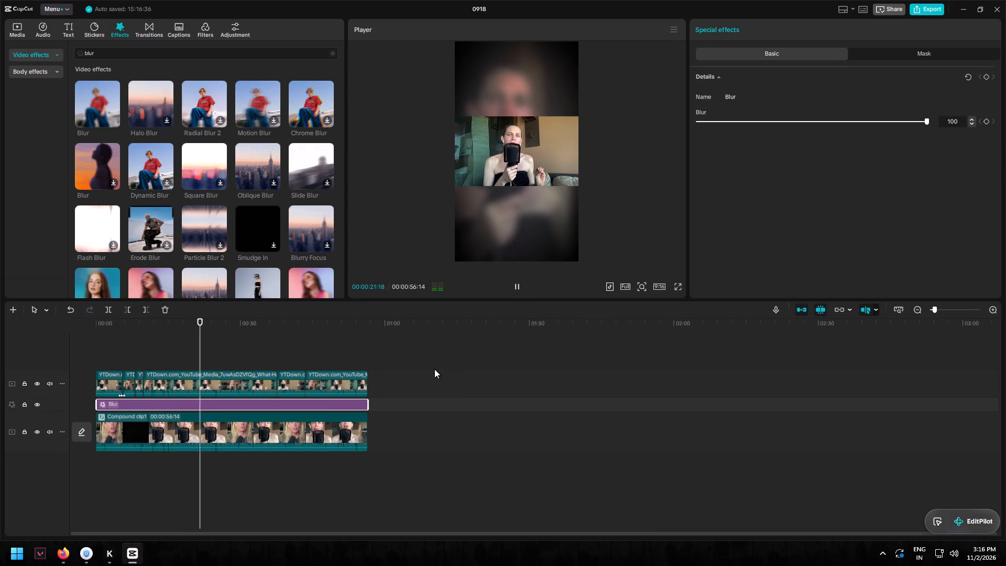
click(535, 169)
click(573, 187)
click(575, 188)
click(560, 164)
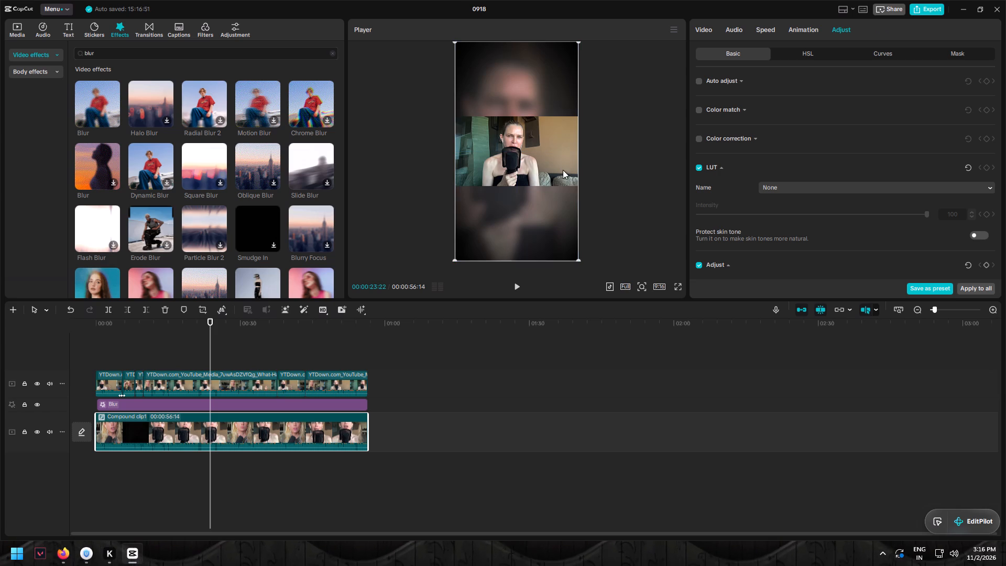
click(563, 170)
click(639, 193)
click(542, 143)
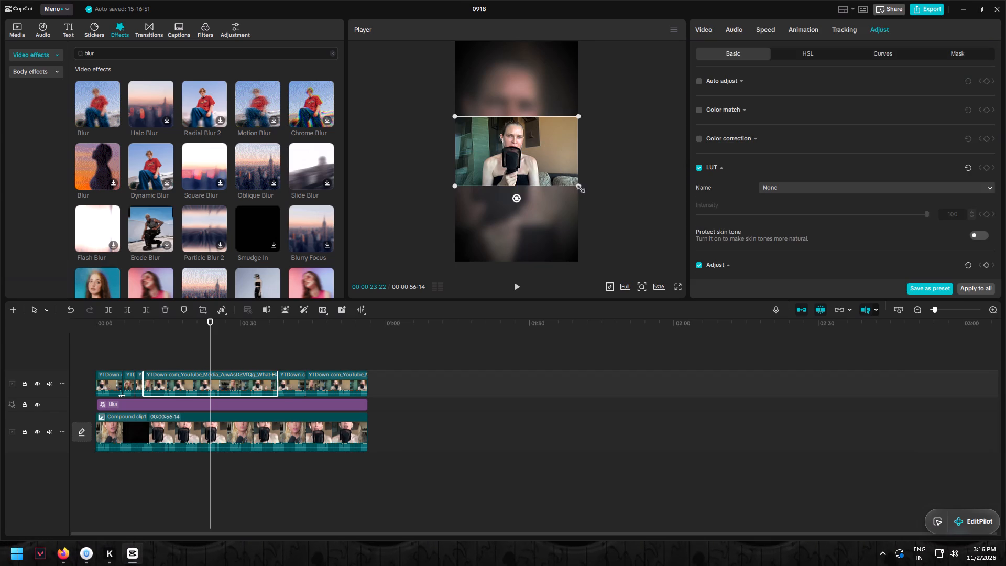
drag(578, 187, 604, 207)
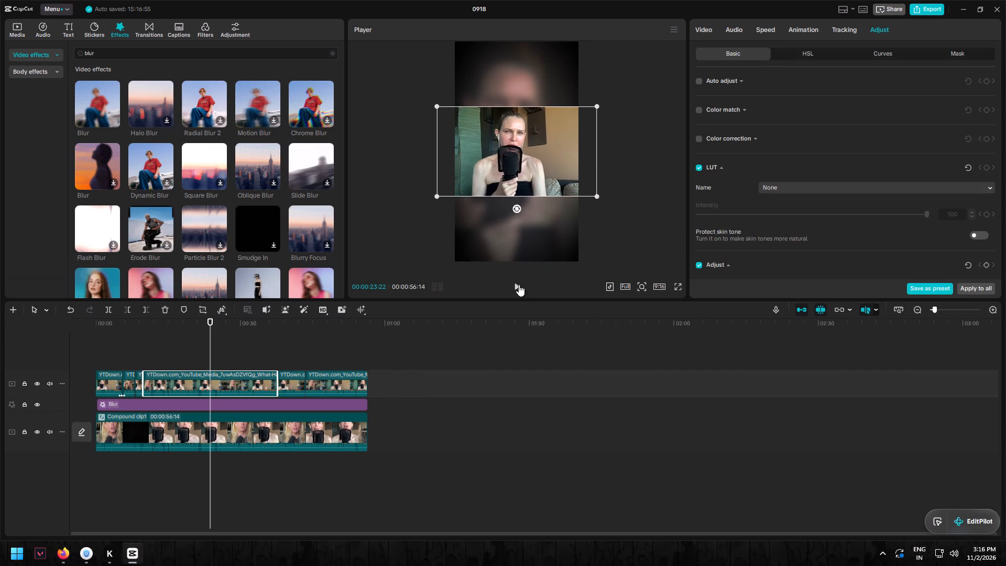
drag(210, 322, 0, 328)
triple_click(507, 287)
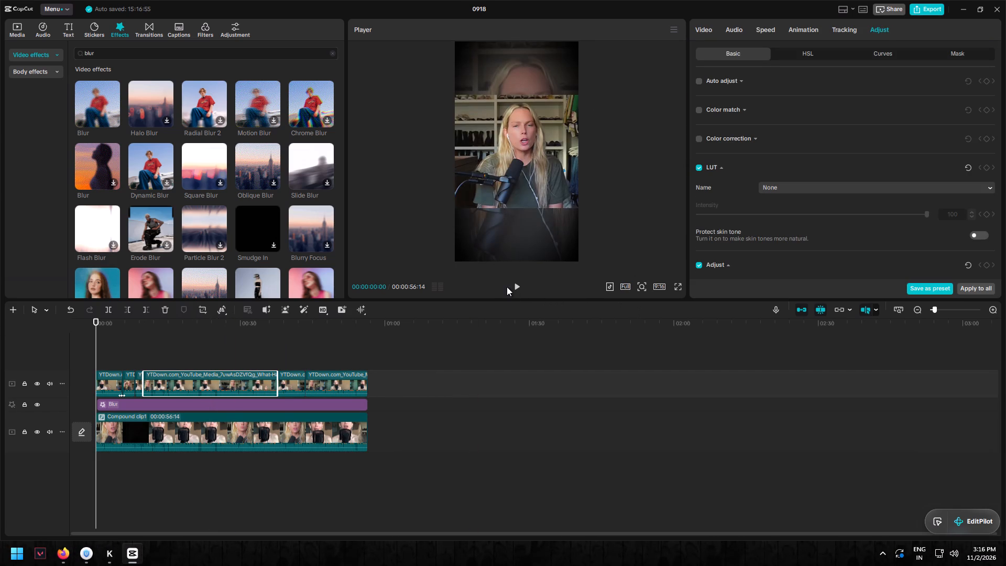
click(511, 290)
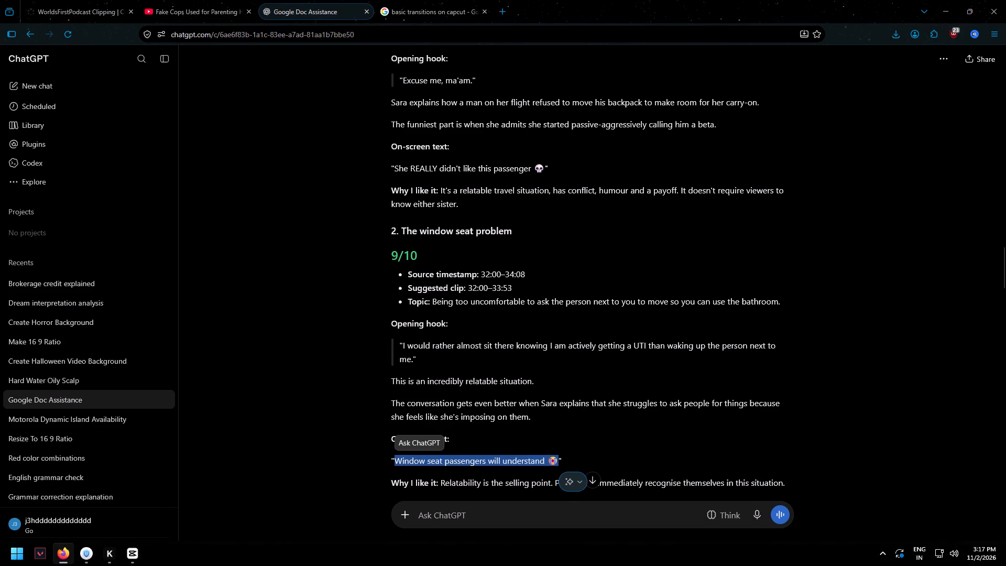
right_click(538, 460)
click(565, 243)
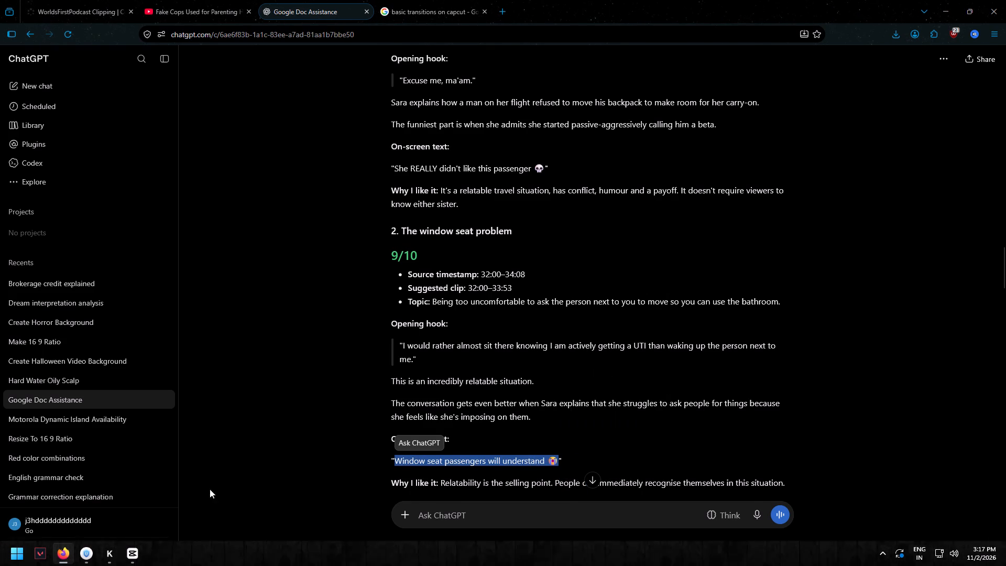
Check the title styling in the reference YouTube Short about the fake cops parenting hack and return to CapCut.
click(193, 9)
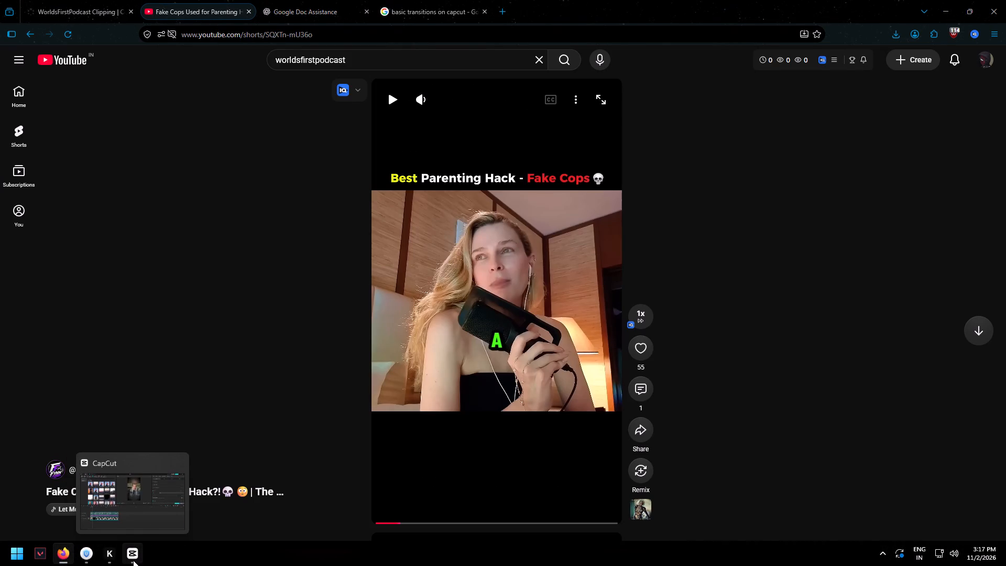
click(133, 560)
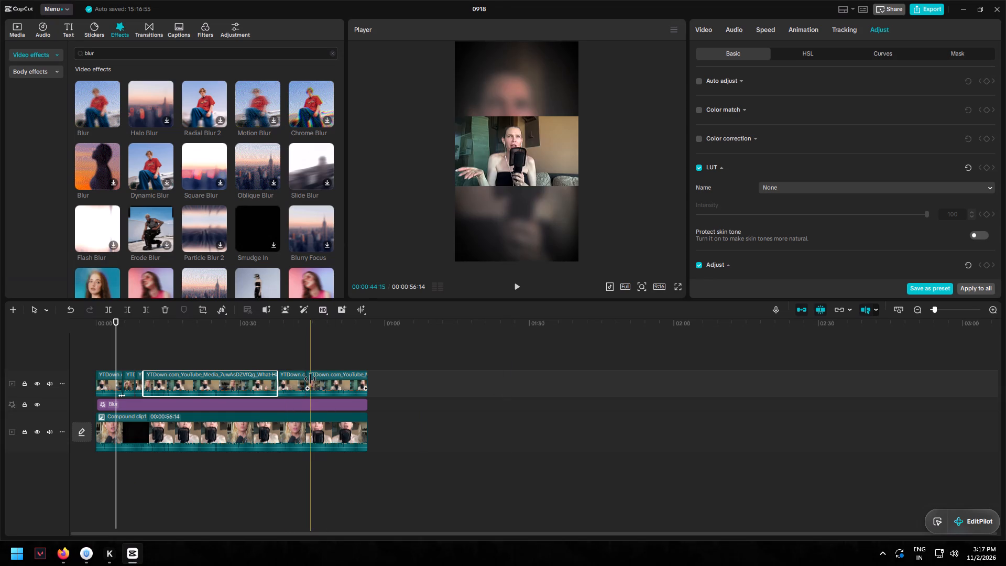
Add a default text layer at the start of the timeline and extend it to the end of the video.
scroll(381, 348, up, 2)
click(71, 33)
drag(106, 72, 95, 361)
click(95, 361)
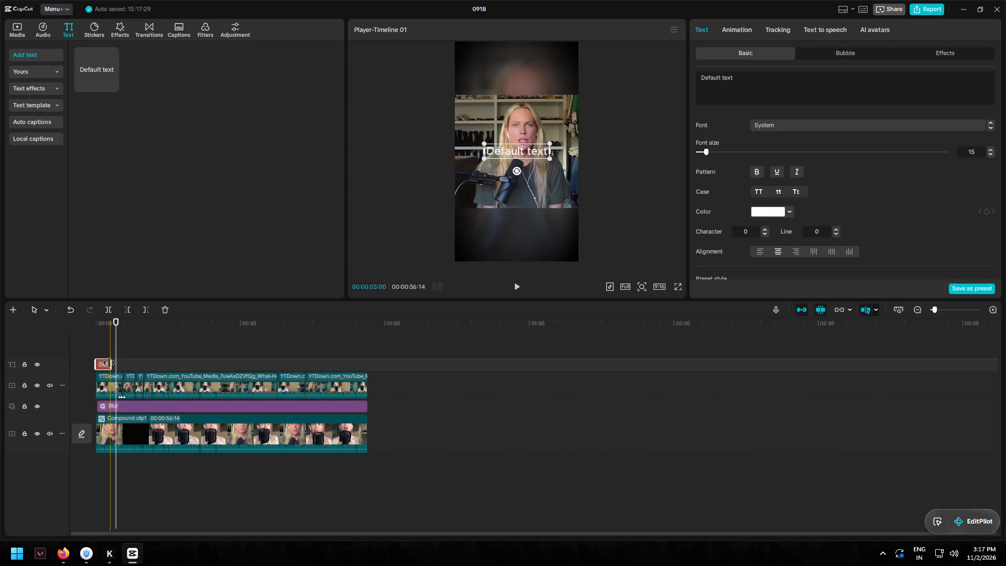
drag(109, 363, 364, 379)
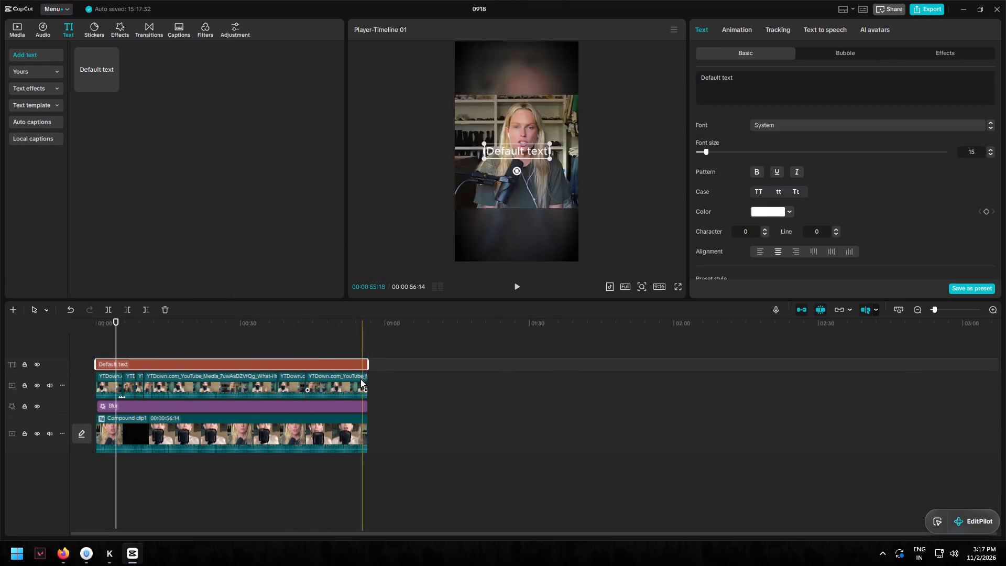
Replace the default text with the copied line "Window seat passengers will understand" and its crying emoji.
click(349, 360)
double_click(348, 361)
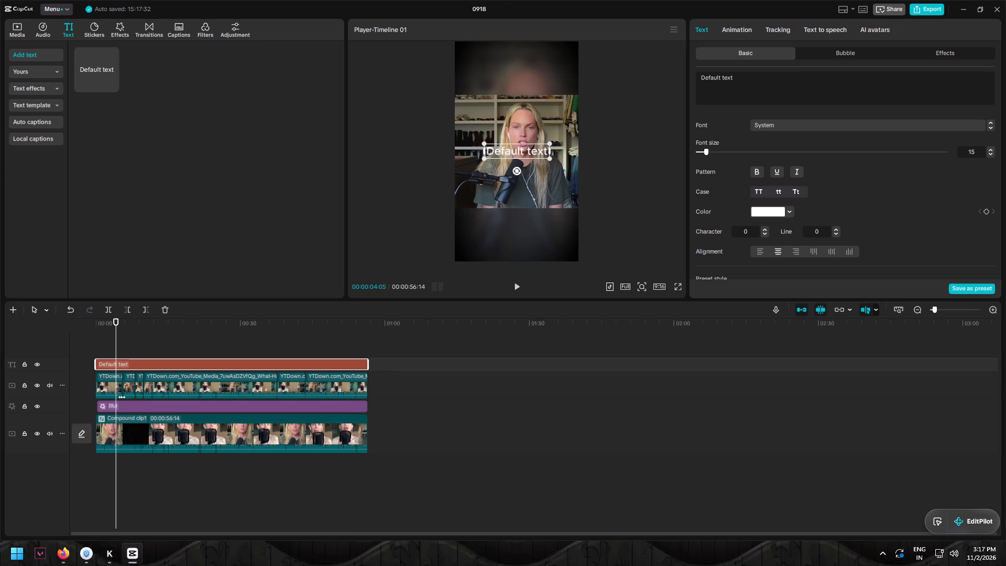
drag(747, 83, 697, 80)
right_click(716, 81)
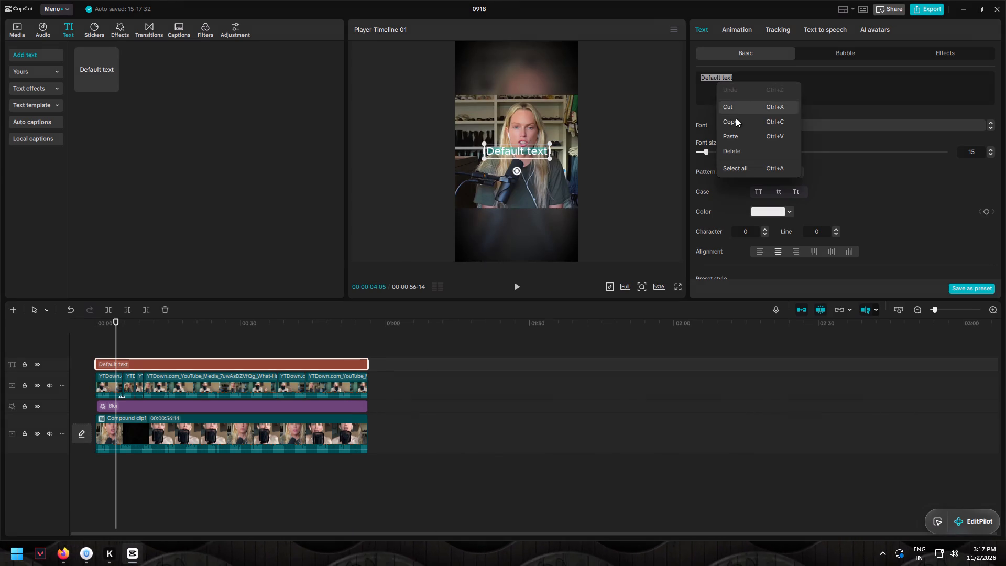
click(738, 134)
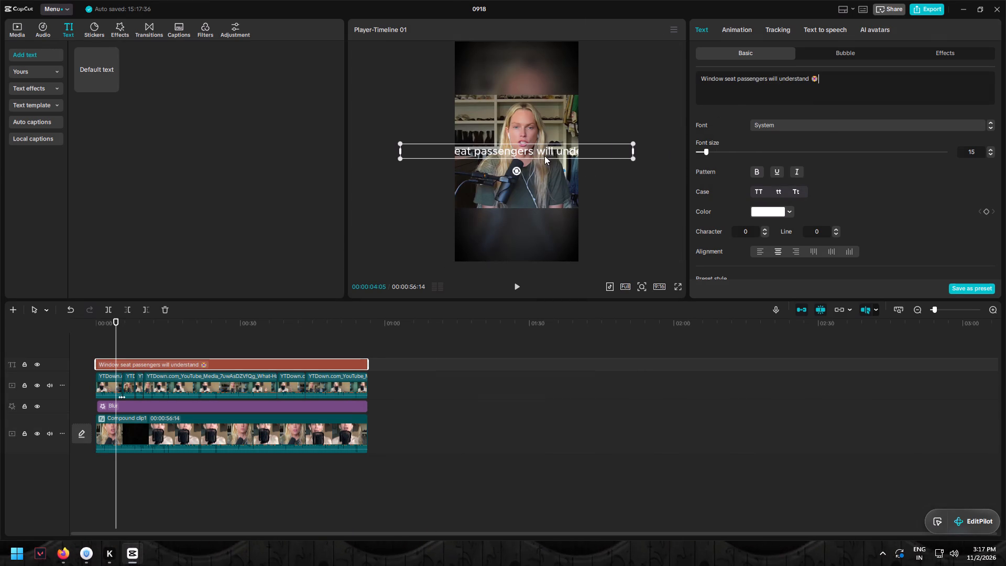
Shrink the title, wrap it onto two lines, and centre it just above the podcast clip.
drag(533, 150, 532, 124)
drag(631, 132, 583, 122)
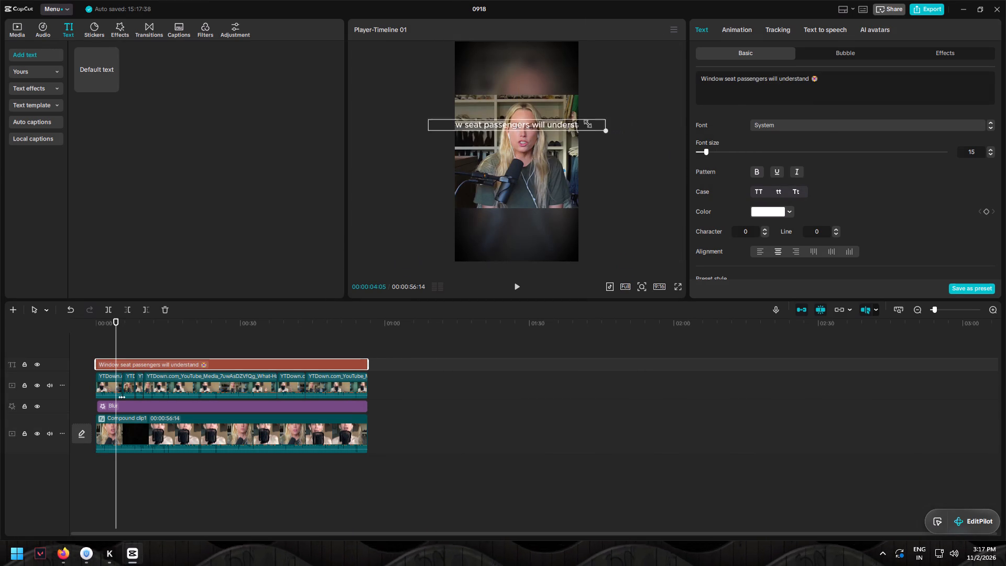
drag(583, 122, 545, 120)
drag(533, 122, 526, 83)
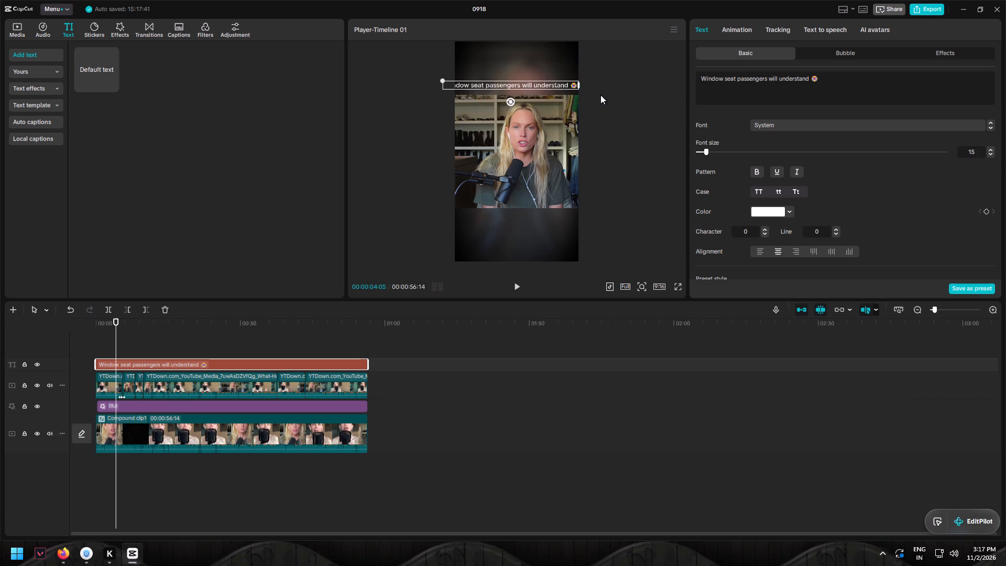
drag(579, 87, 574, 86)
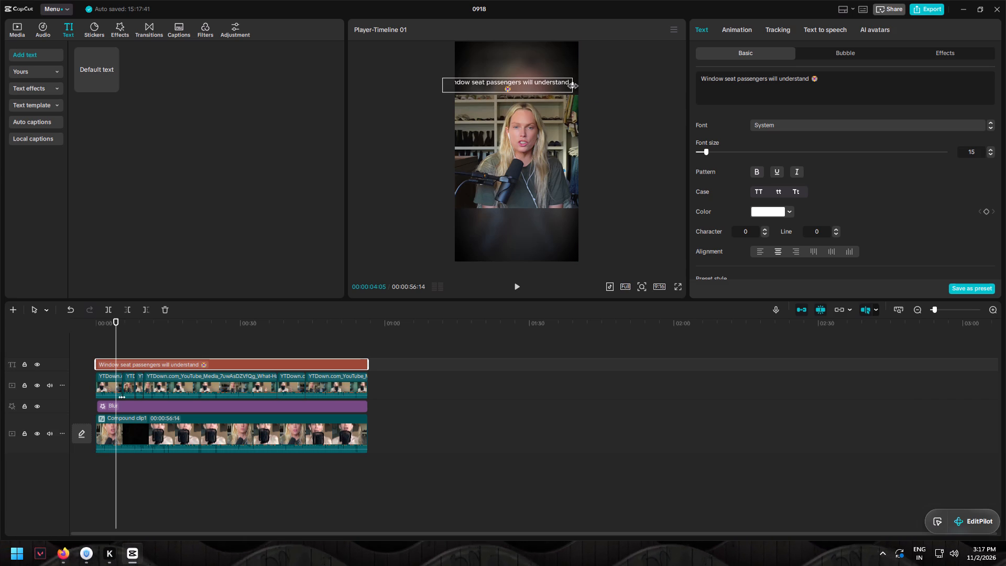
drag(574, 86, 555, 85)
click(555, 85)
drag(527, 86, 543, 83)
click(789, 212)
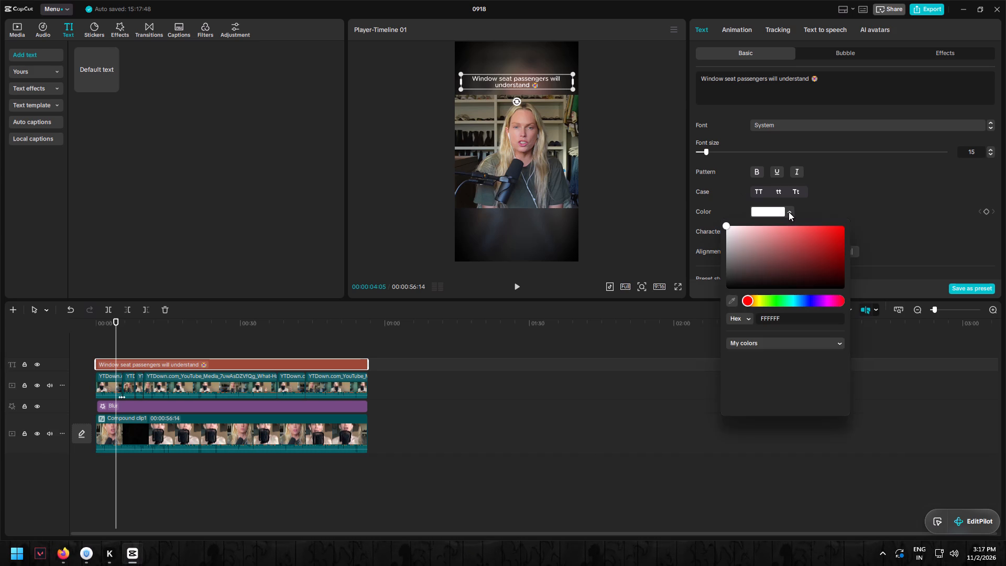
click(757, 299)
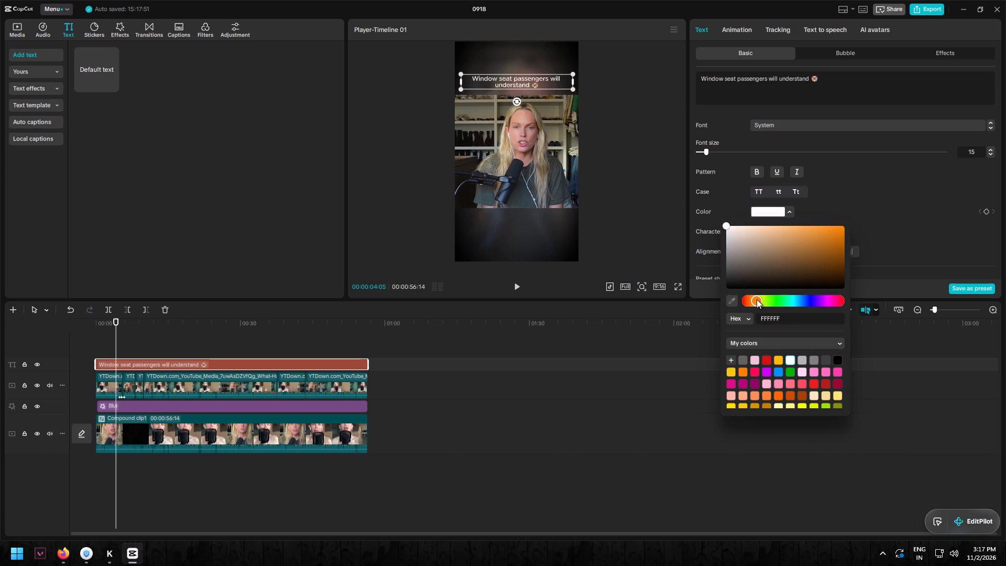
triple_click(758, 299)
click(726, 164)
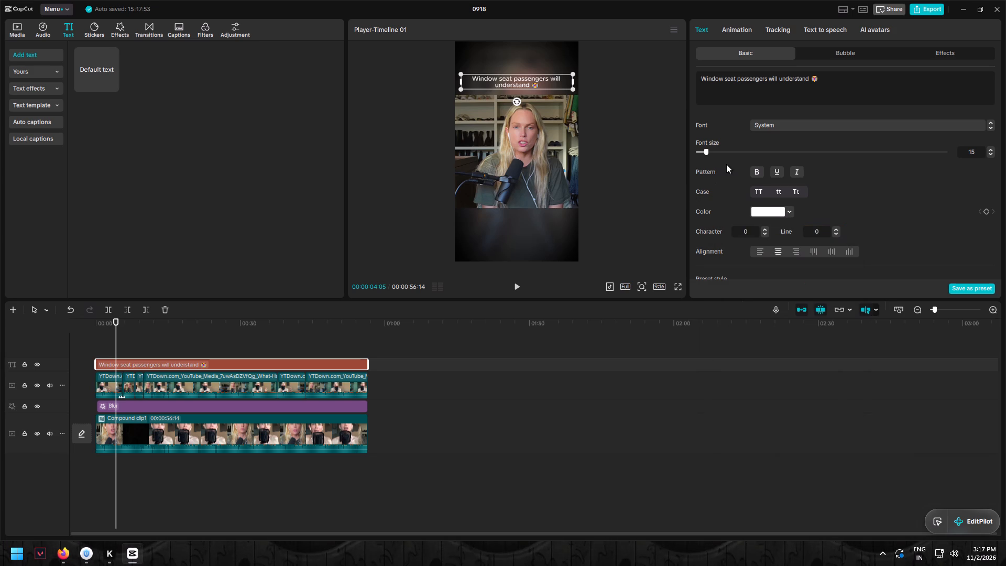
Colour only the word "Window" in the title amber yellow.
drag(822, 81, 699, 78)
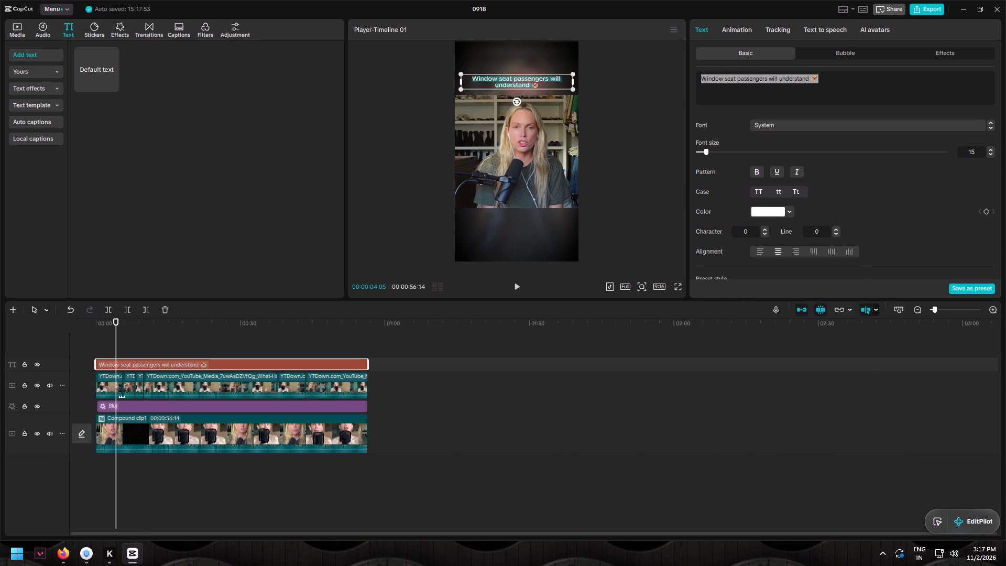
drag(699, 78, 741, 82)
click(731, 97)
drag(724, 81, 695, 77)
click(792, 211)
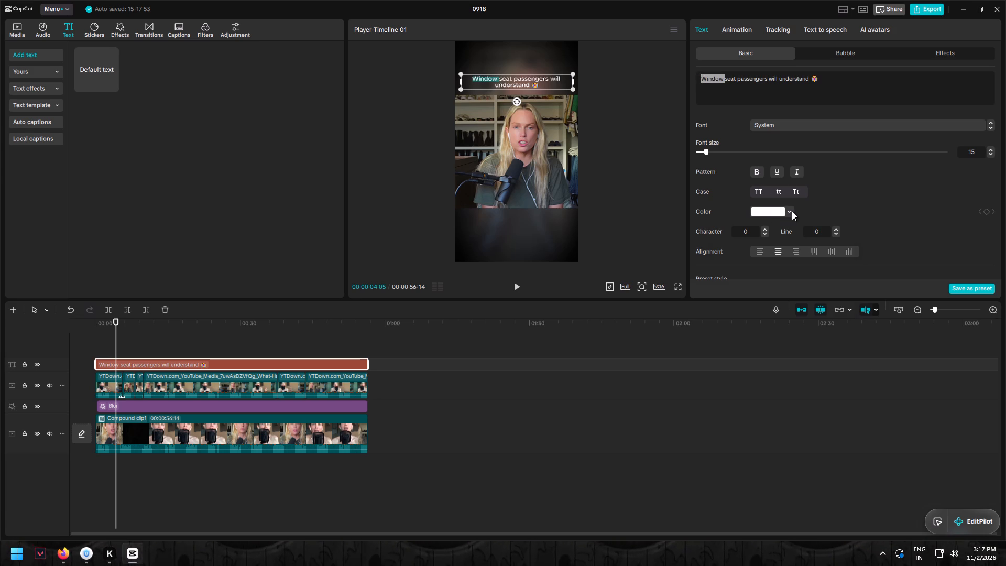
click(758, 302)
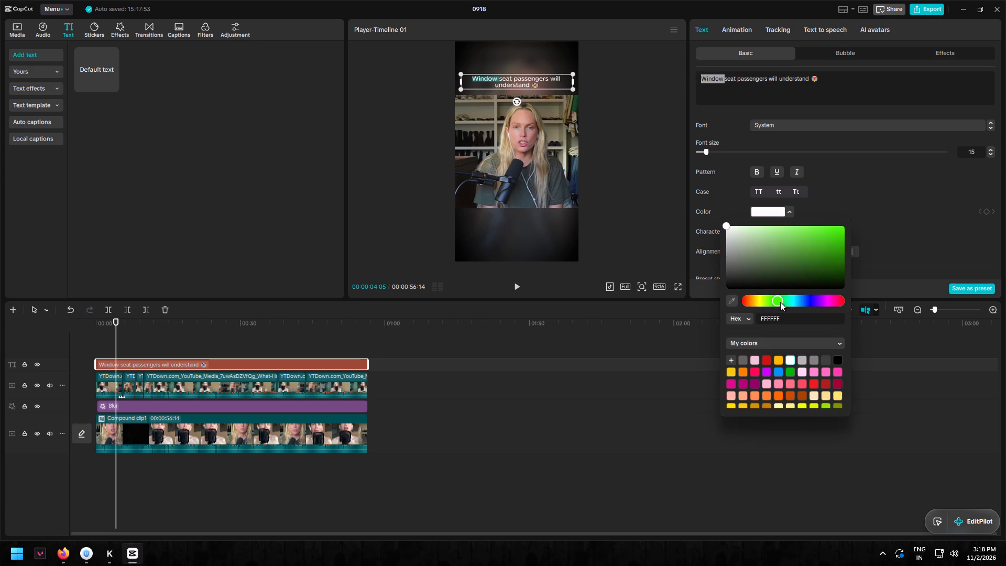
click(761, 305)
click(779, 363)
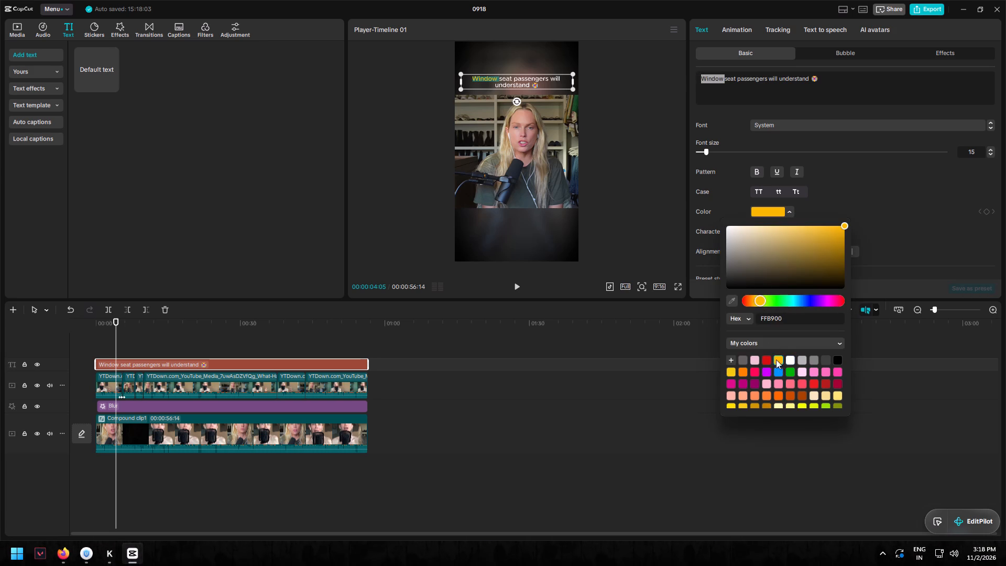
click(884, 200)
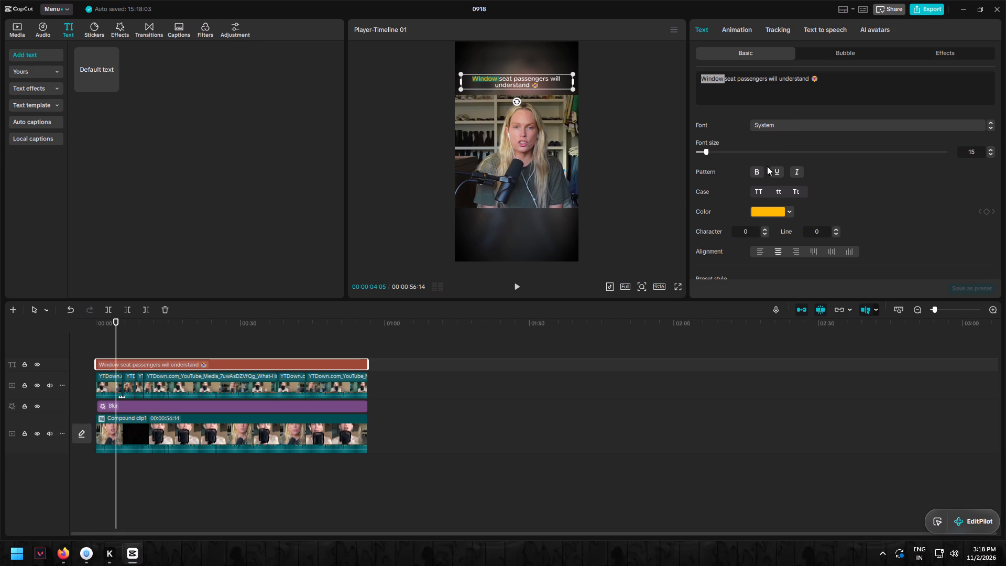
Colour the characters "passengers wil" in the title red.
drag(736, 78, 737, 78)
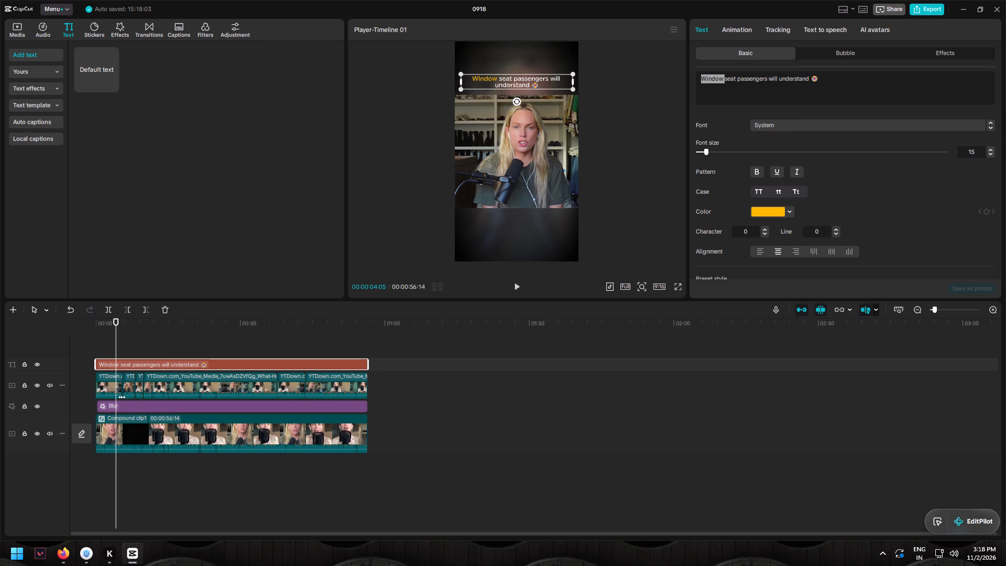
drag(737, 78, 777, 81)
click(793, 213)
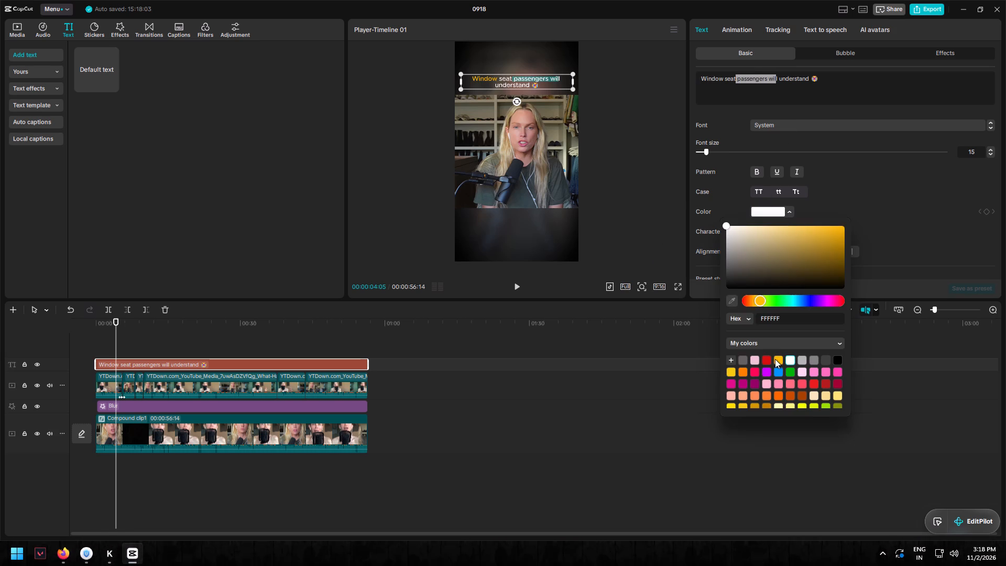
double_click(768, 360)
click(882, 184)
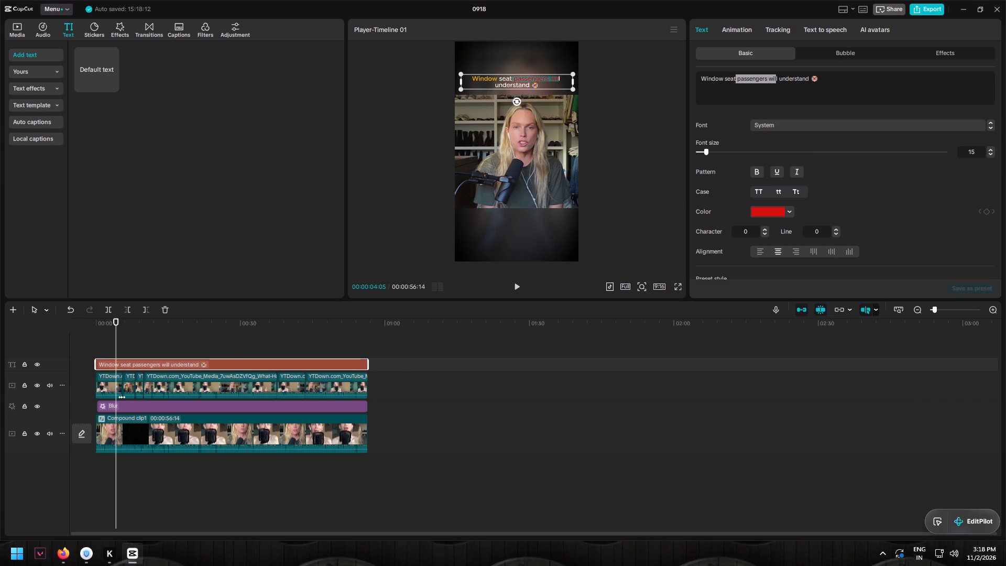
Check the reference YouTube Short's title again and preview the coloured title in CapCut in full screen.
click(68, 554)
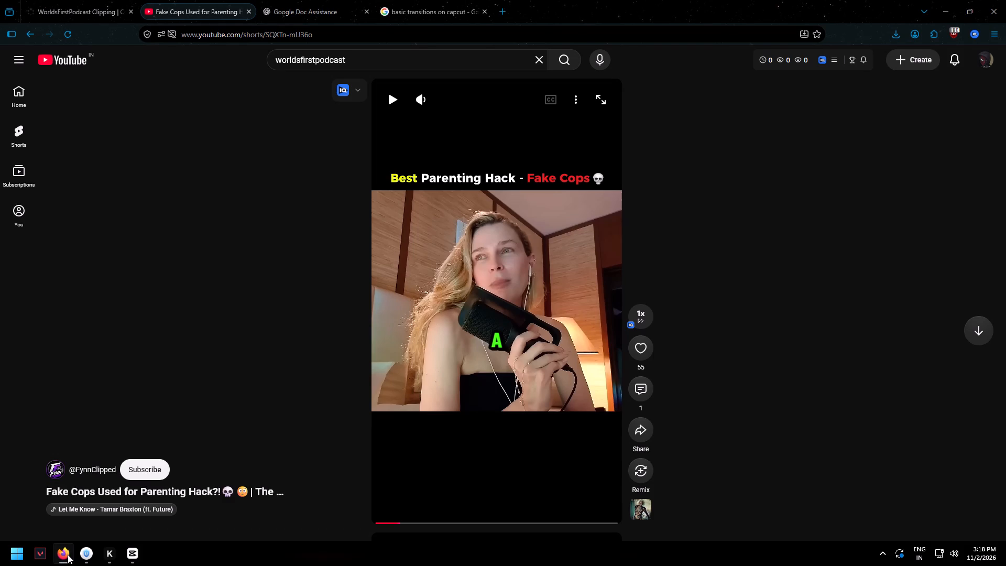
click(129, 556)
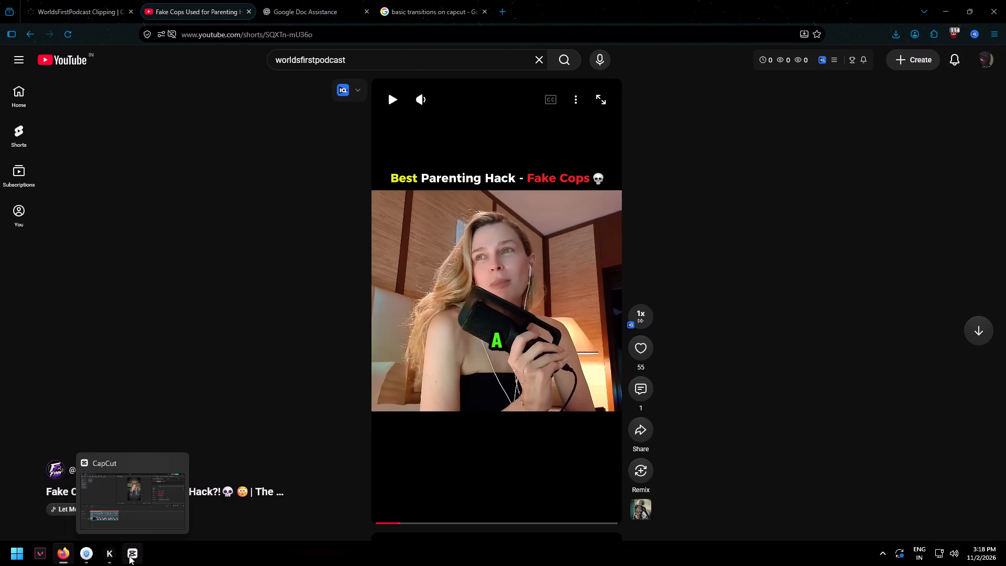
click(632, 203)
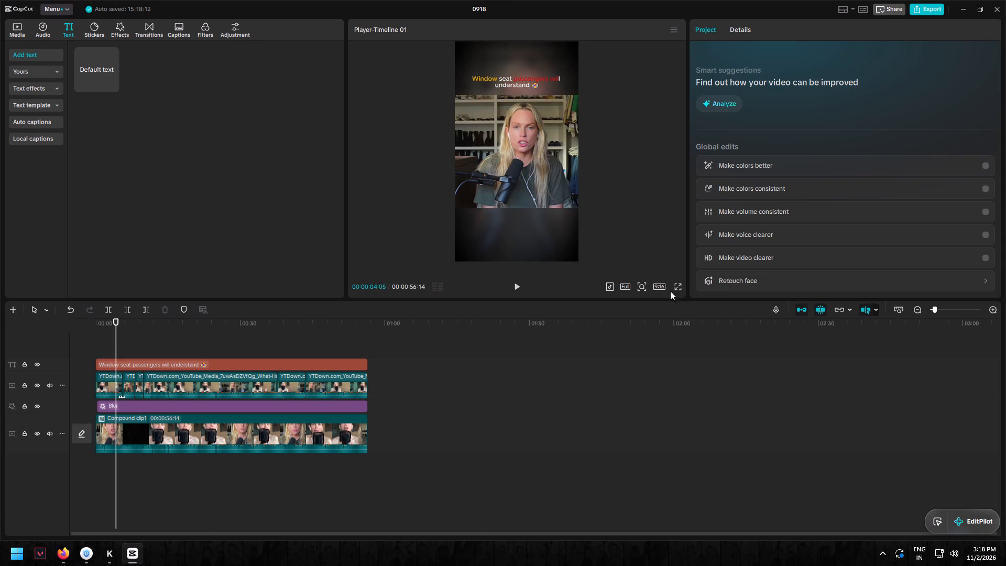
click(680, 286)
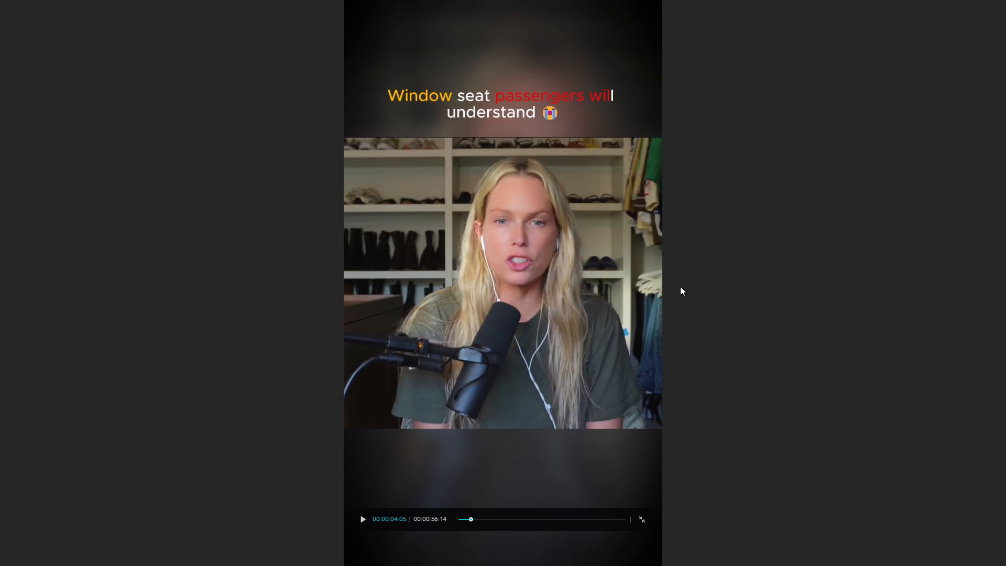
Colour the last letter of "will" in the title red and preview the title in full screen.
click(713, 336)
click(640, 518)
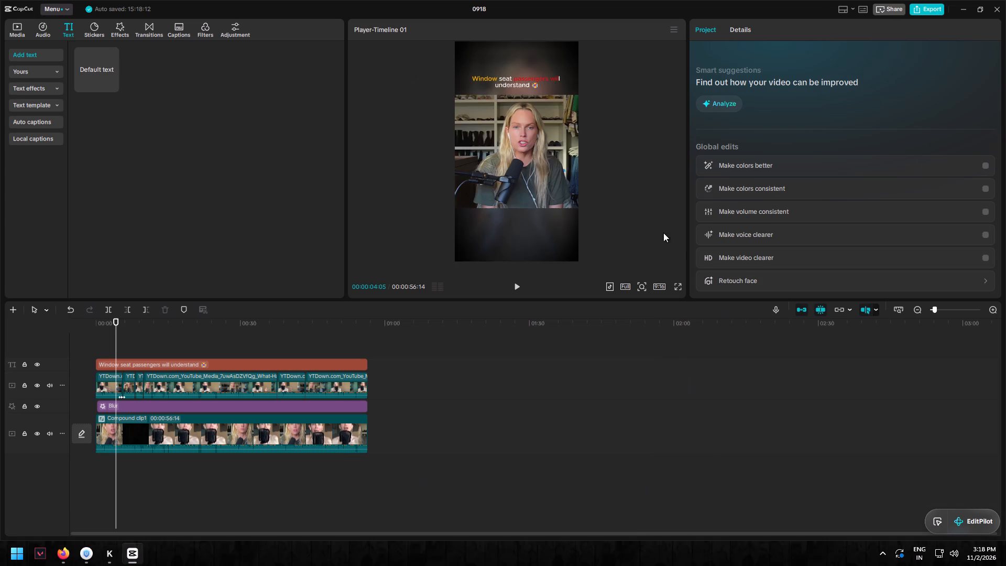
click(327, 368)
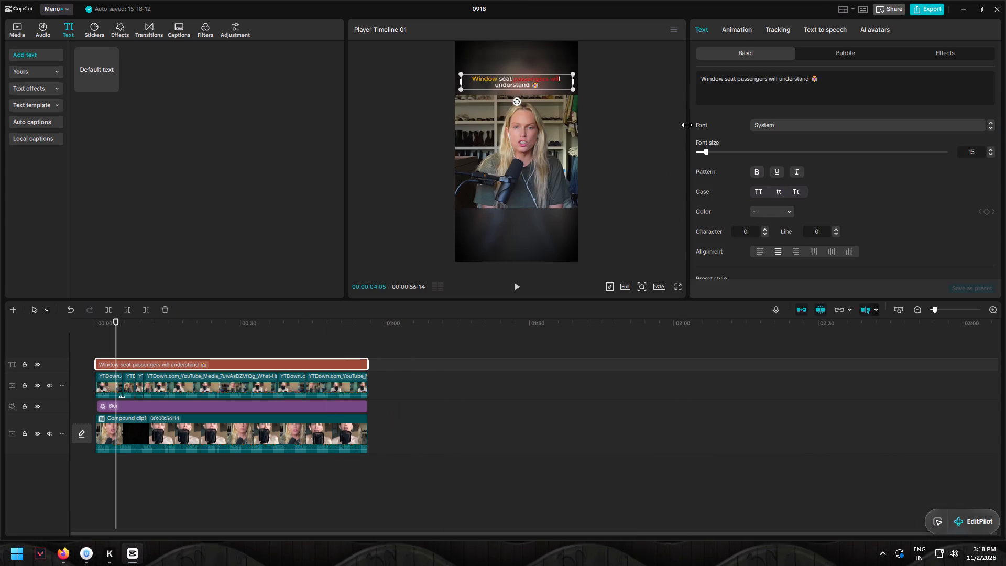
click(778, 77)
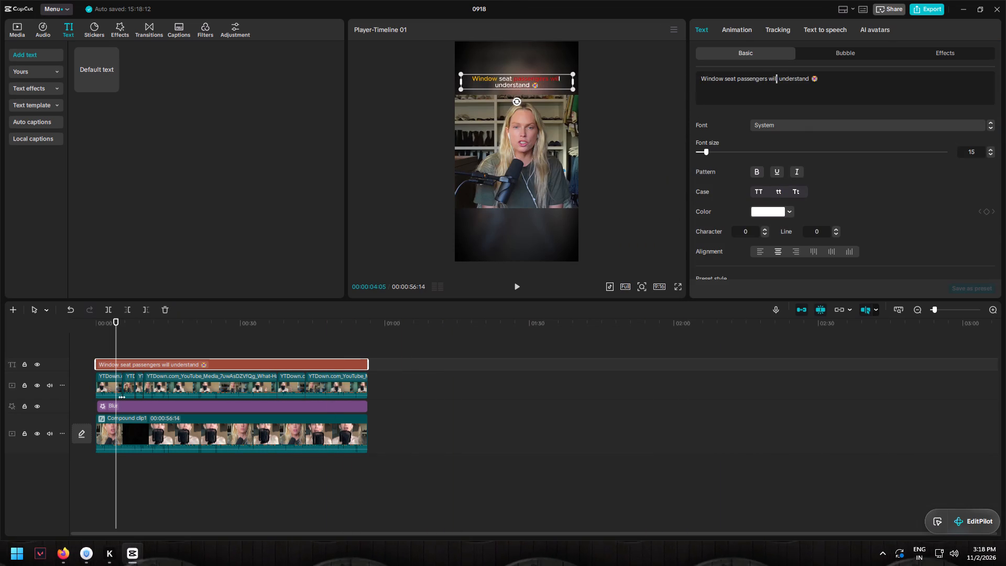
click(790, 213)
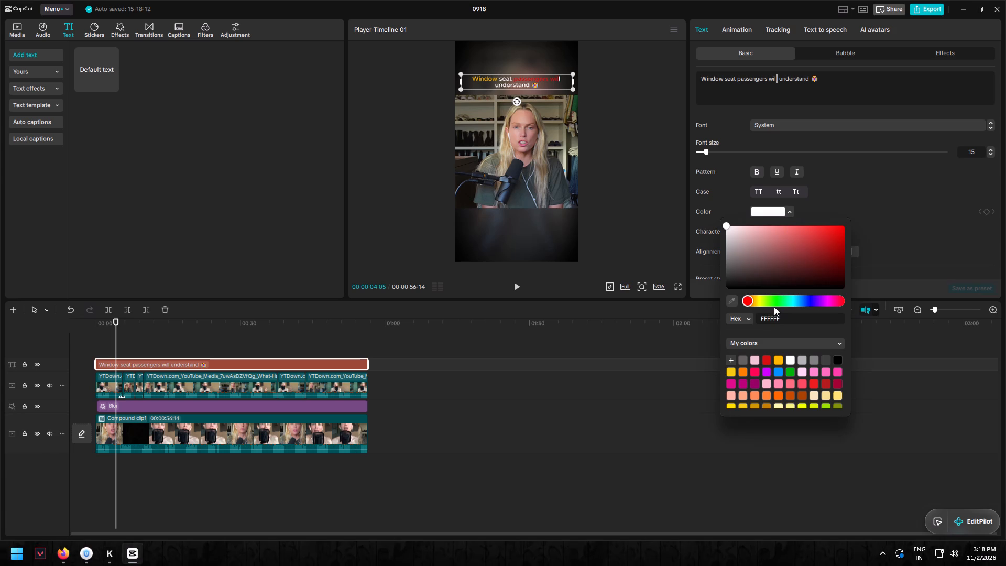
double_click(762, 358)
click(933, 206)
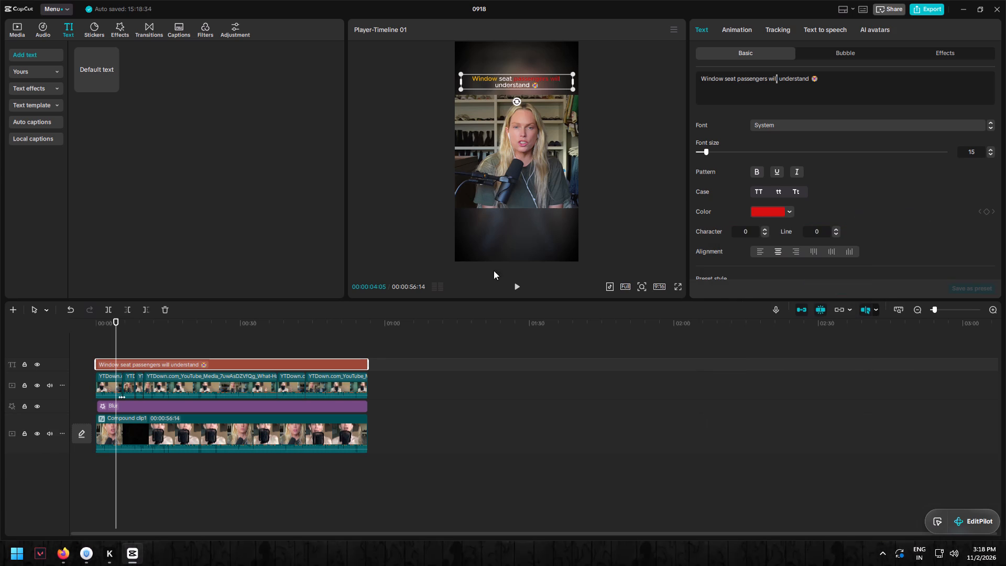
click(425, 222)
click(678, 288)
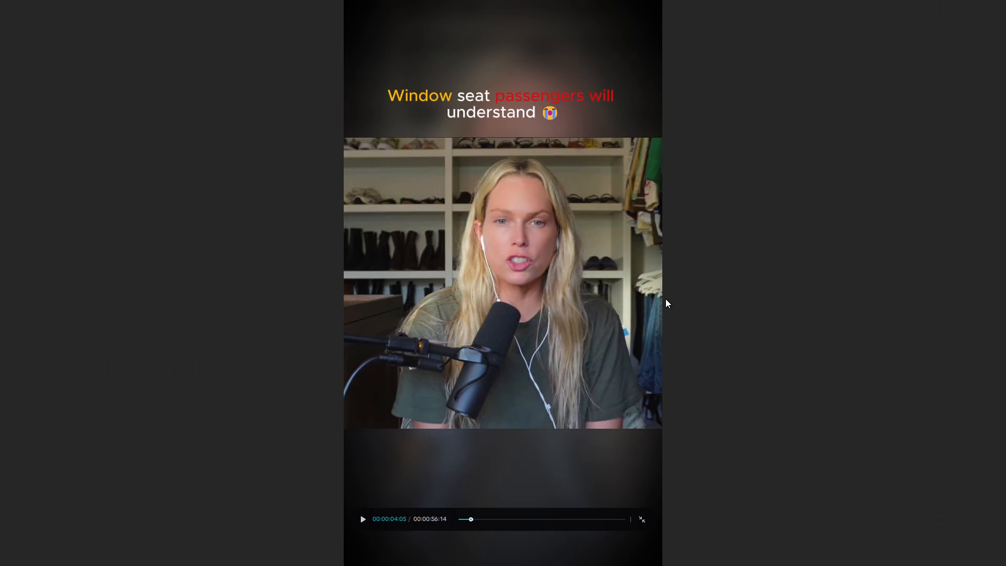
double_click(641, 520)
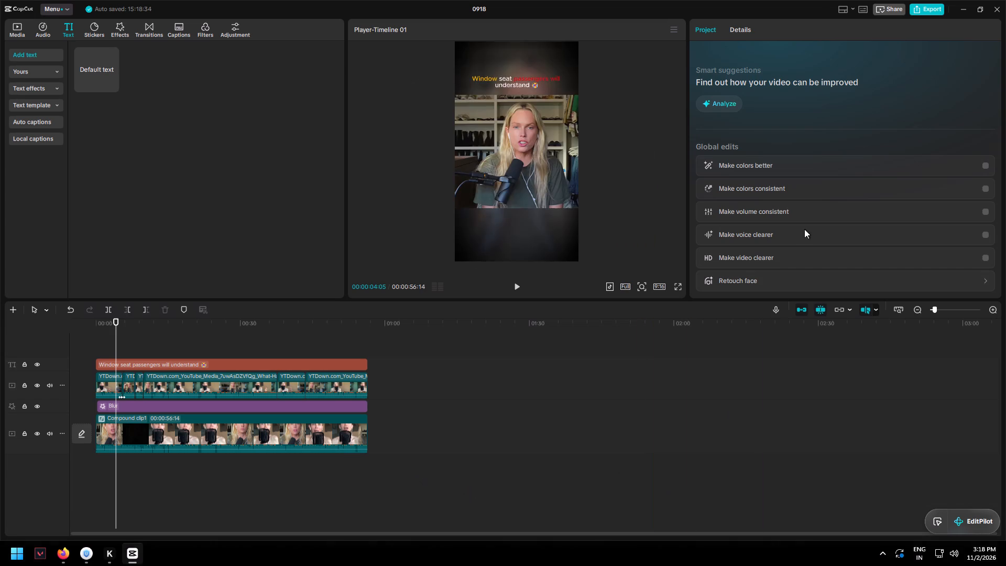
Change the first word of the title from "Window" to "Windows".
click(296, 364)
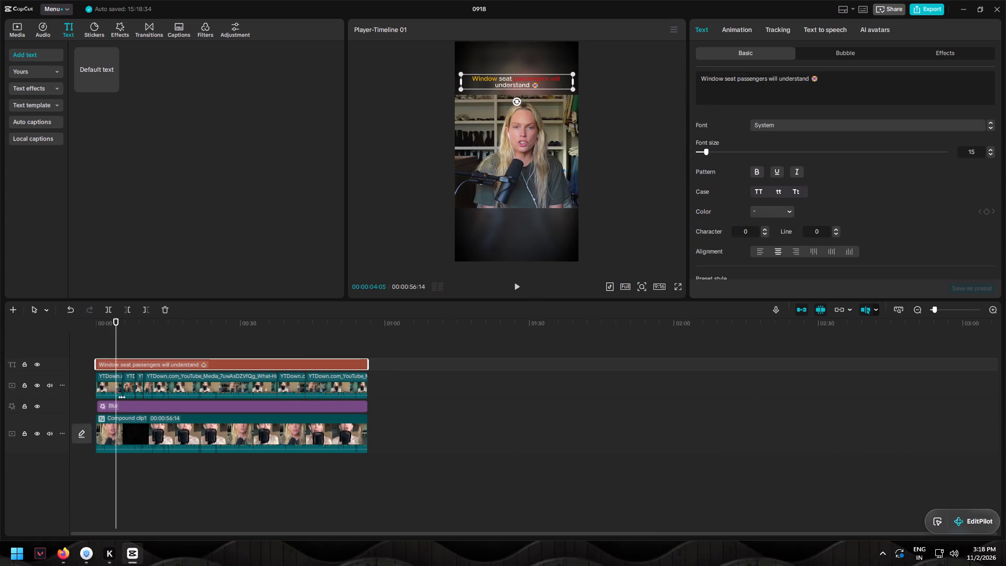
click(723, 79)
key(s)
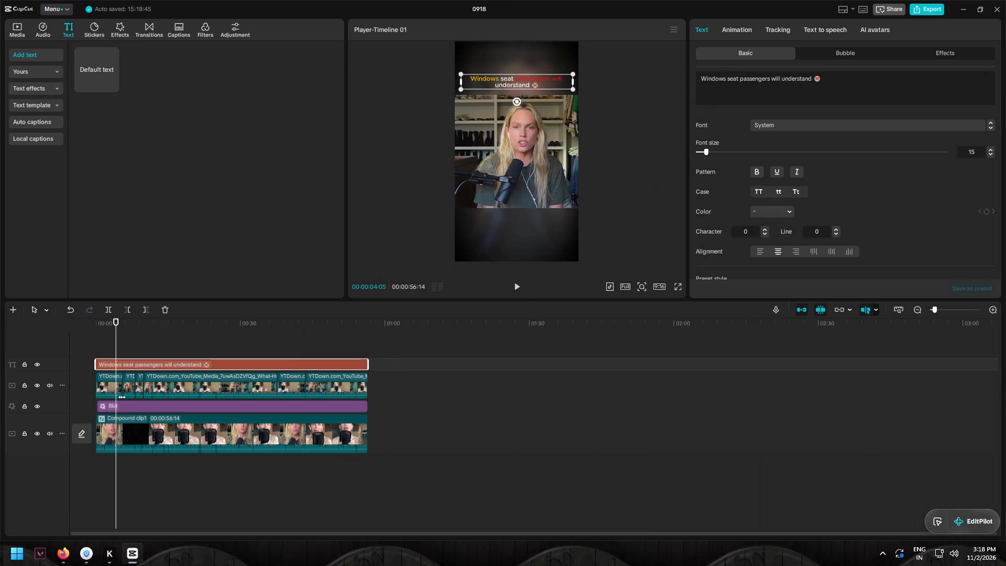
click(764, 101)
click(719, 137)
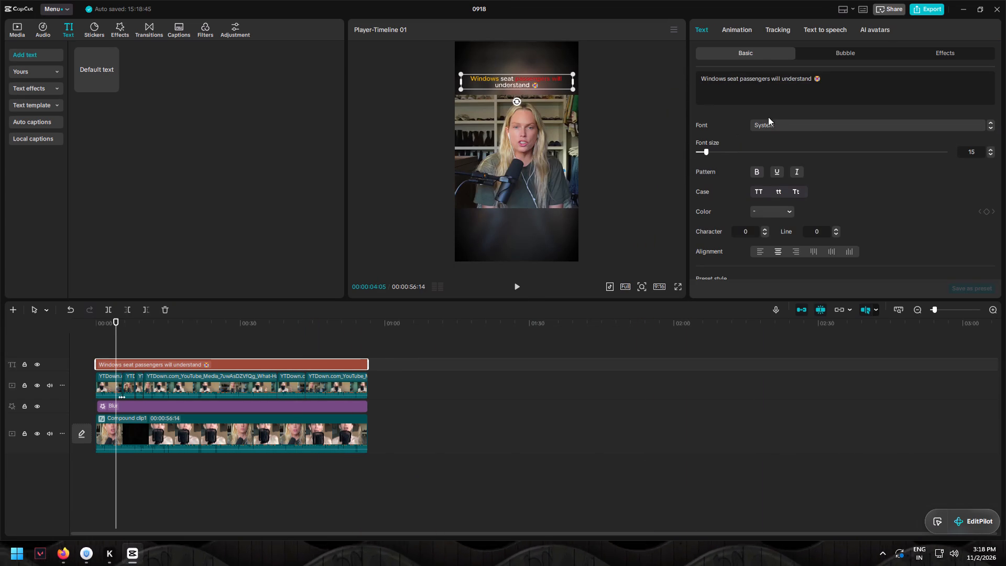
Browse the available preset fonts for the title text.
click(814, 126)
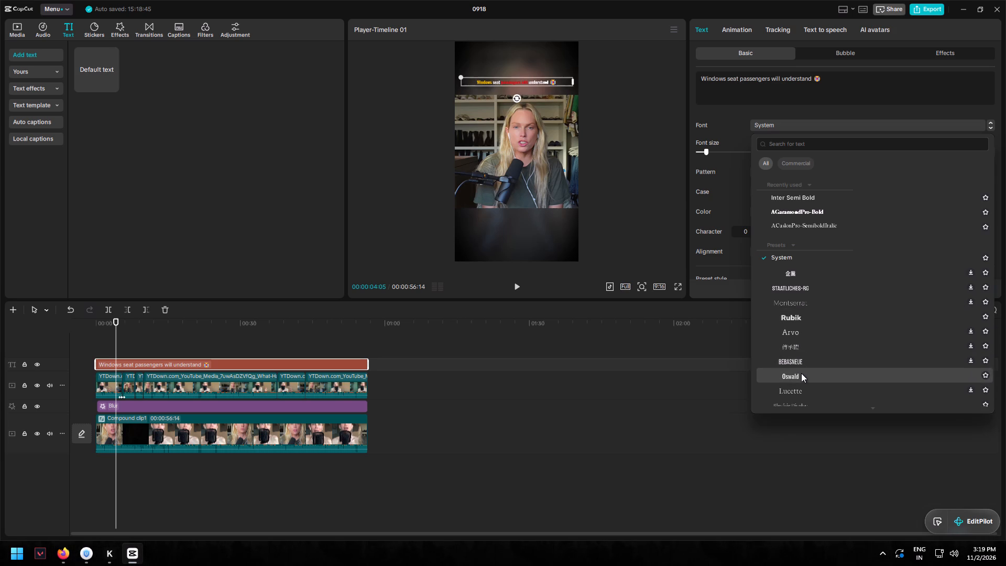
scroll(803, 386, down, 1)
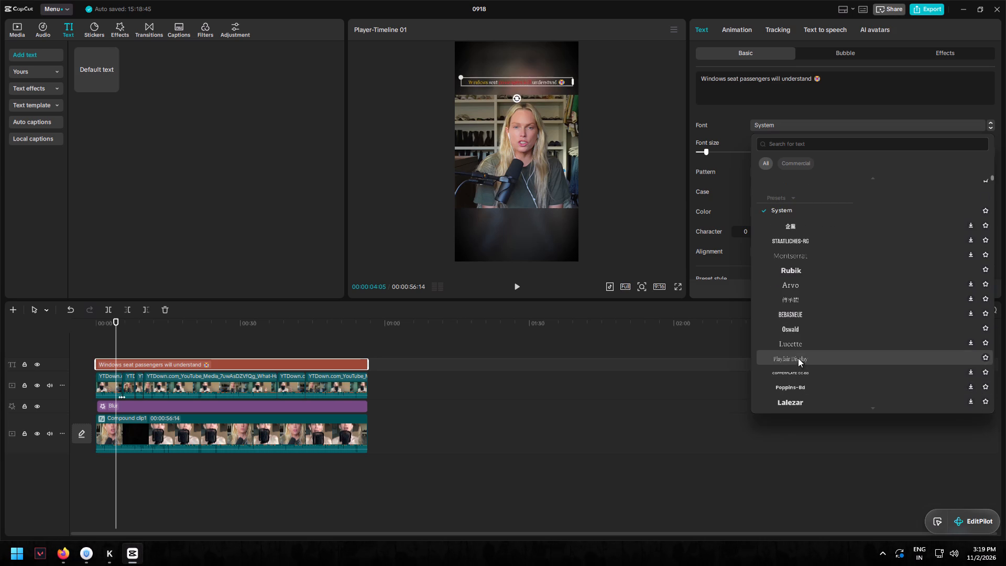
scroll(794, 399, down, 1)
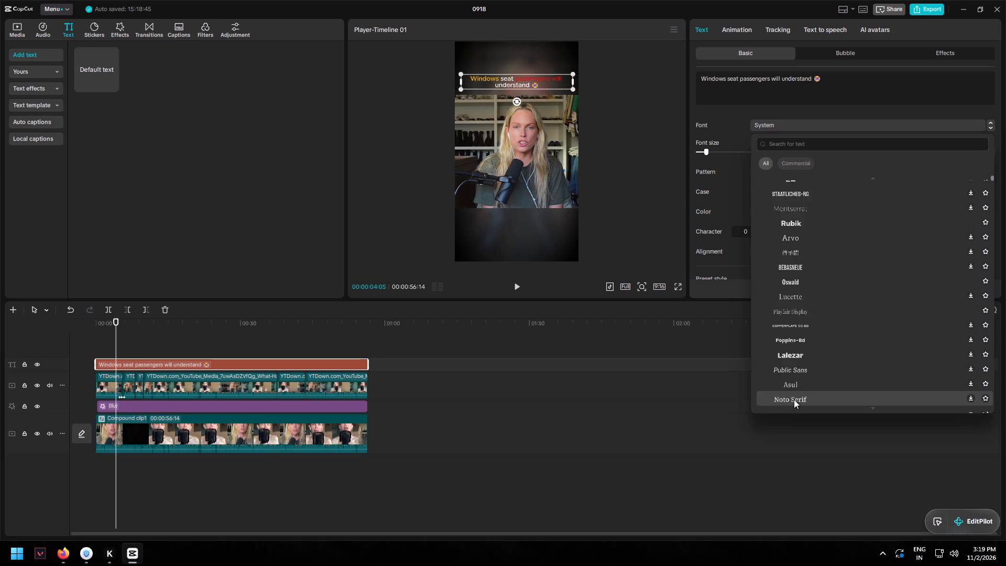
scroll(794, 399, down, 2)
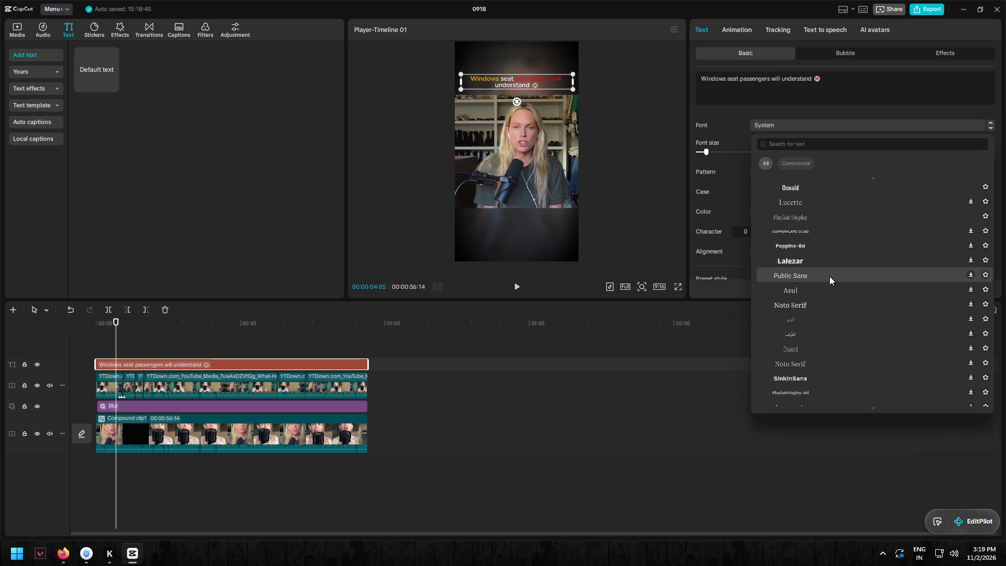
scroll(825, 213, down, 3)
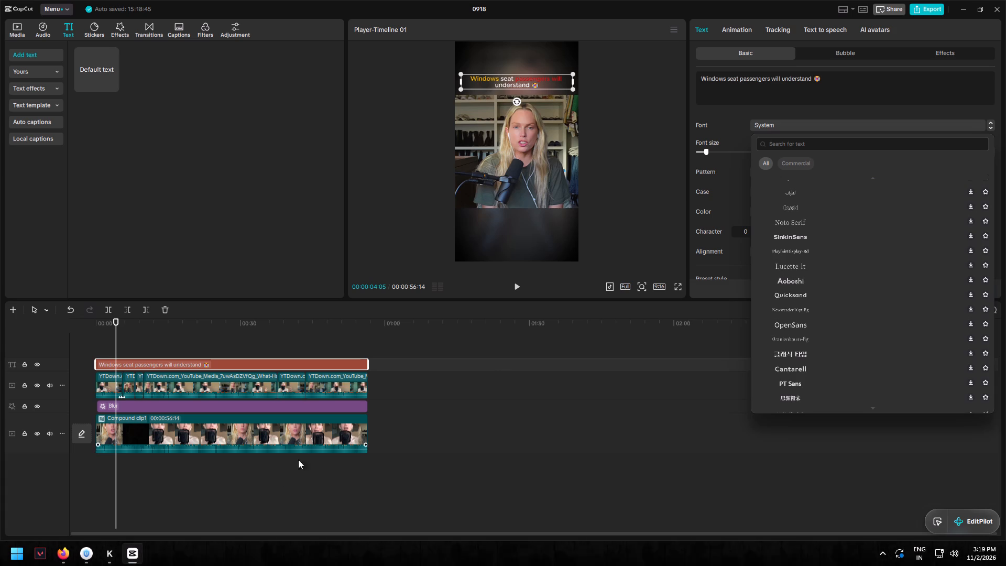
Switch to Firefox, search Google for "best text font on capcut" and browse createthat.ai's article on the best CapCut fonts.
click(70, 556)
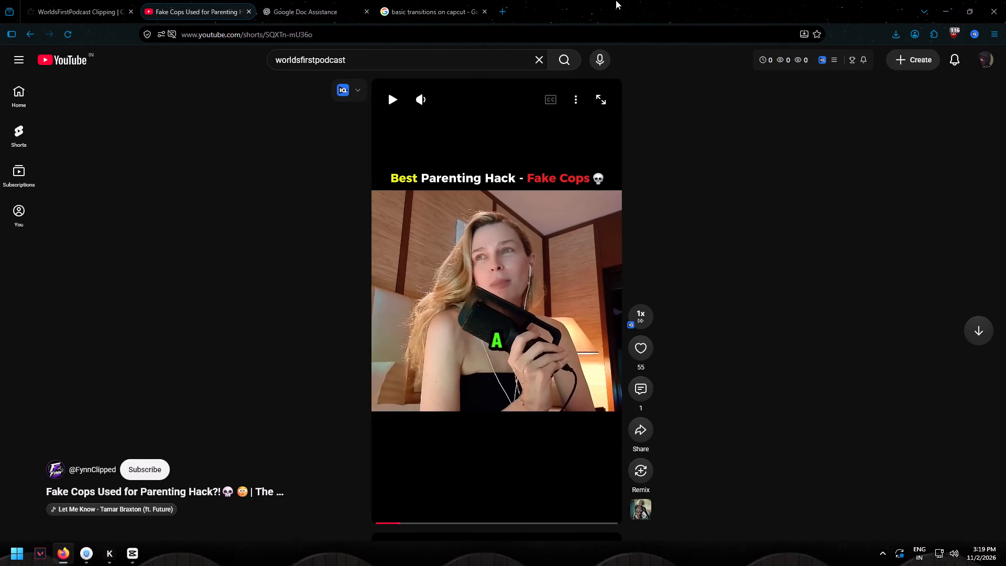
click(413, 0)
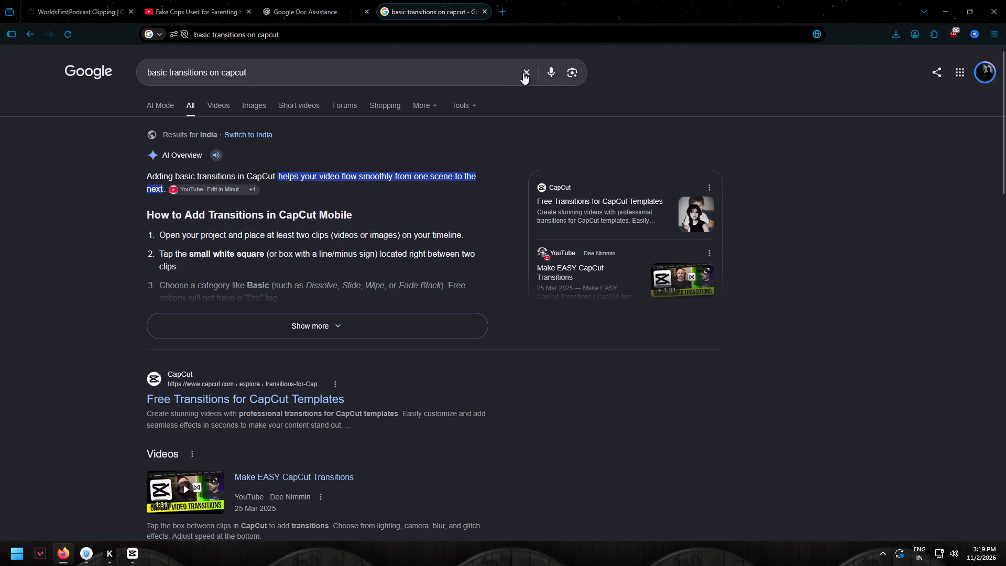
click(529, 71)
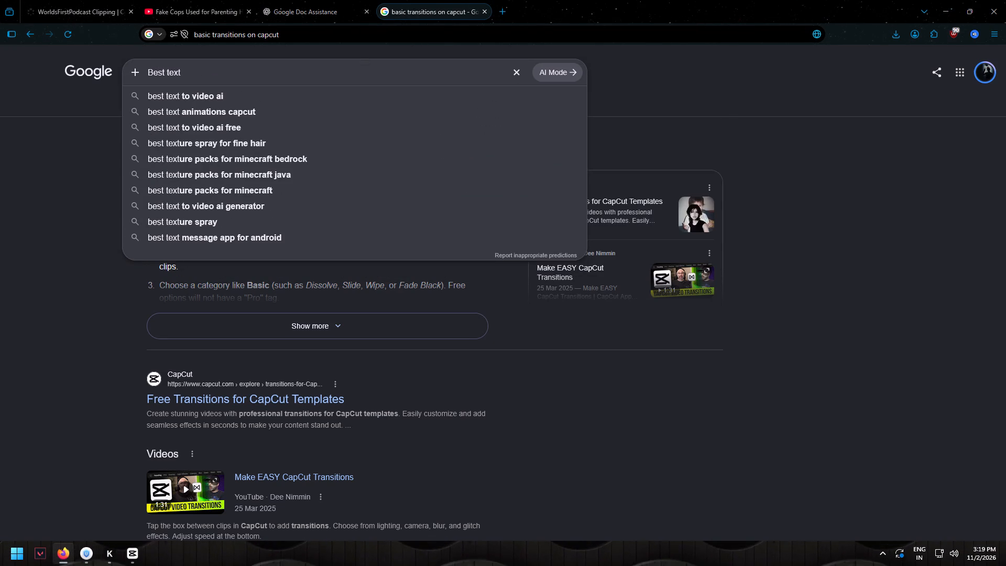
key(space)
text(font om)
click(486, 102)
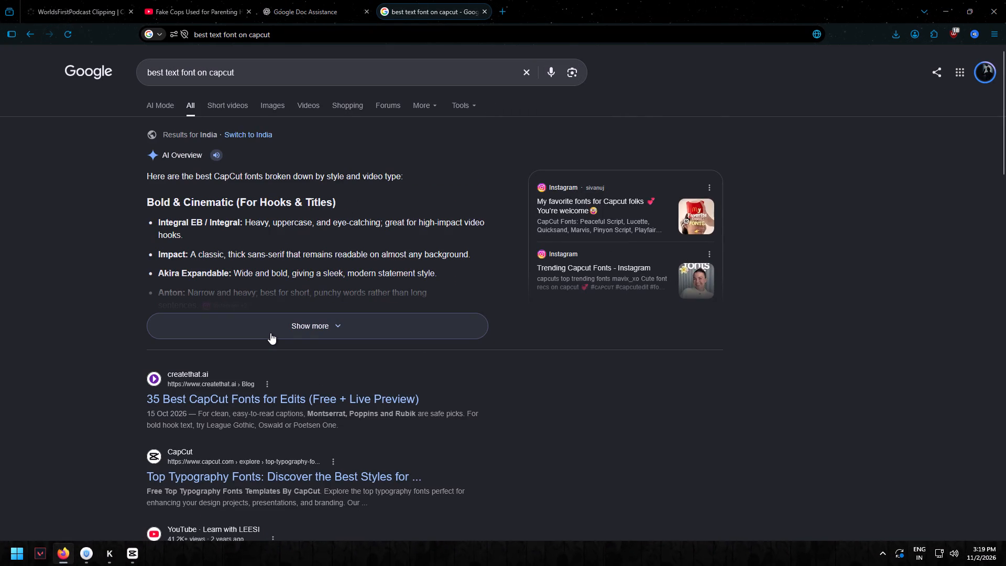
click(534, 397)
click(407, 398)
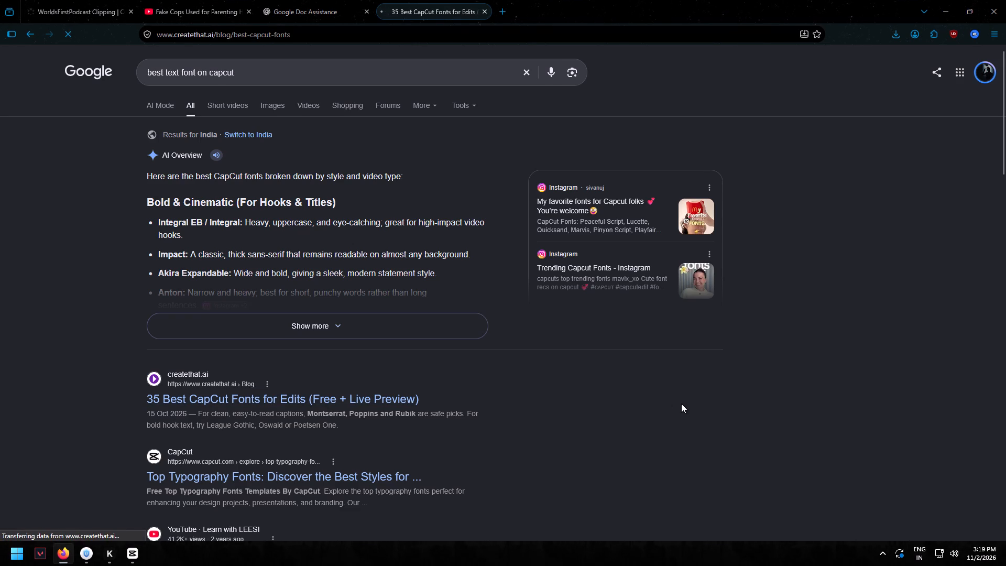
scroll(596, 388, down, 4)
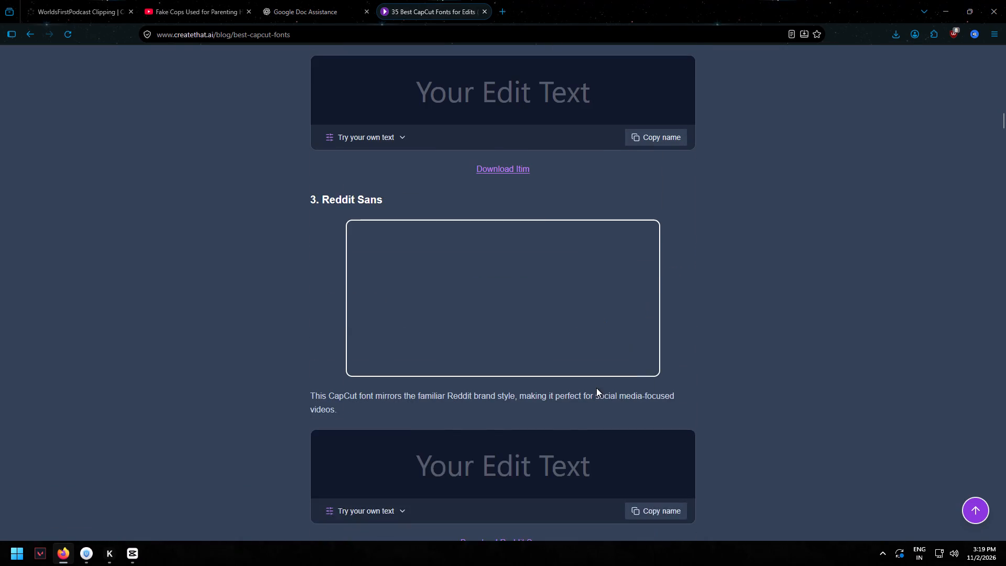
scroll(596, 388, up, 1)
scroll(596, 388, down, 1)
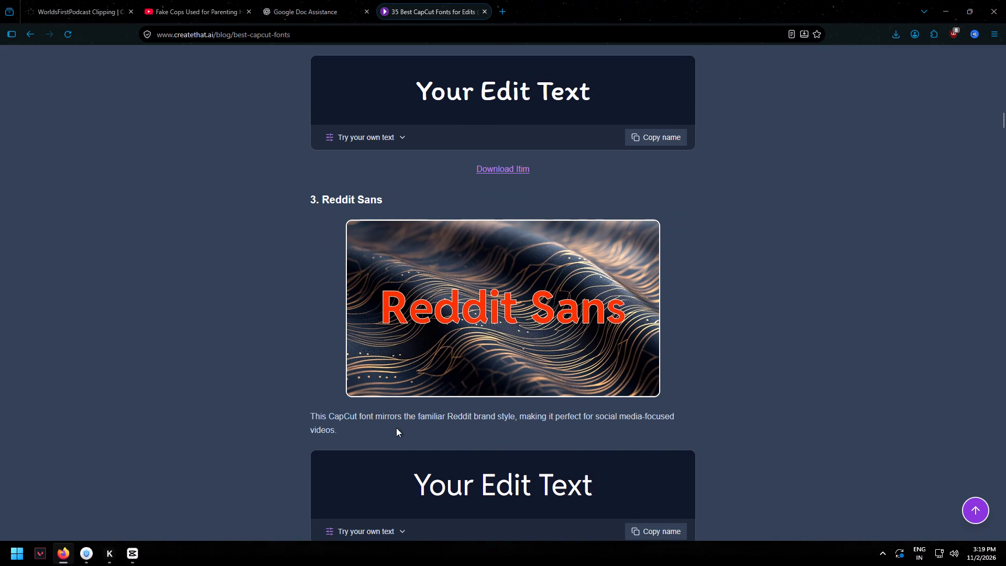
Switch back to CapCut and search the title's font list for "reddit sans".
click(131, 563)
click(797, 122)
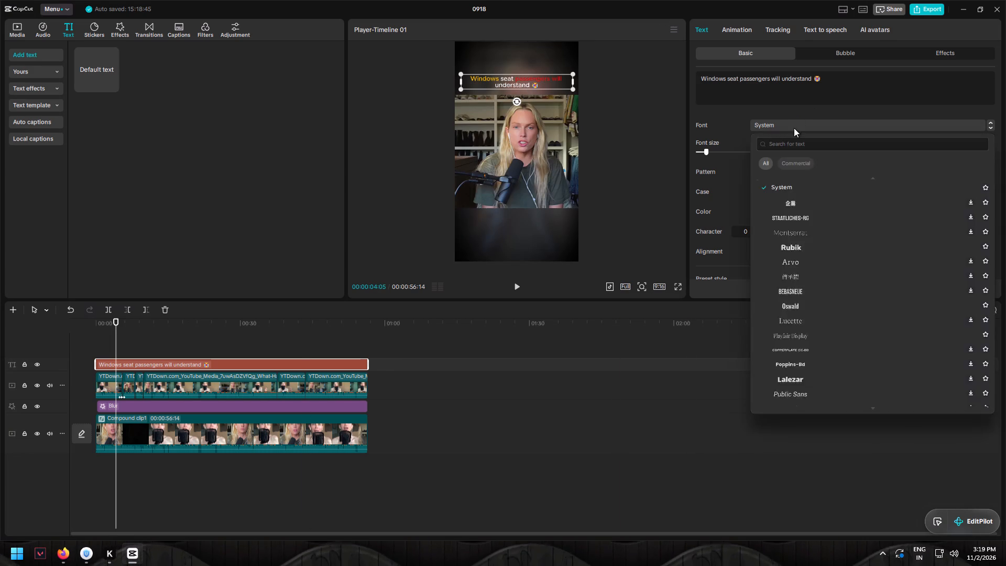
click(794, 128)
click(794, 128)
click(794, 142)
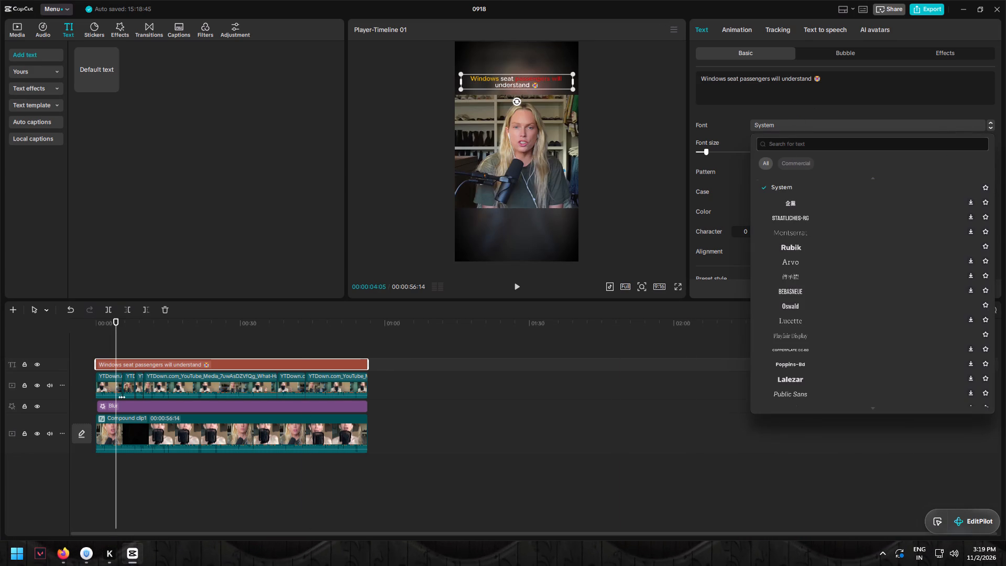
text(reddit)
key(space)
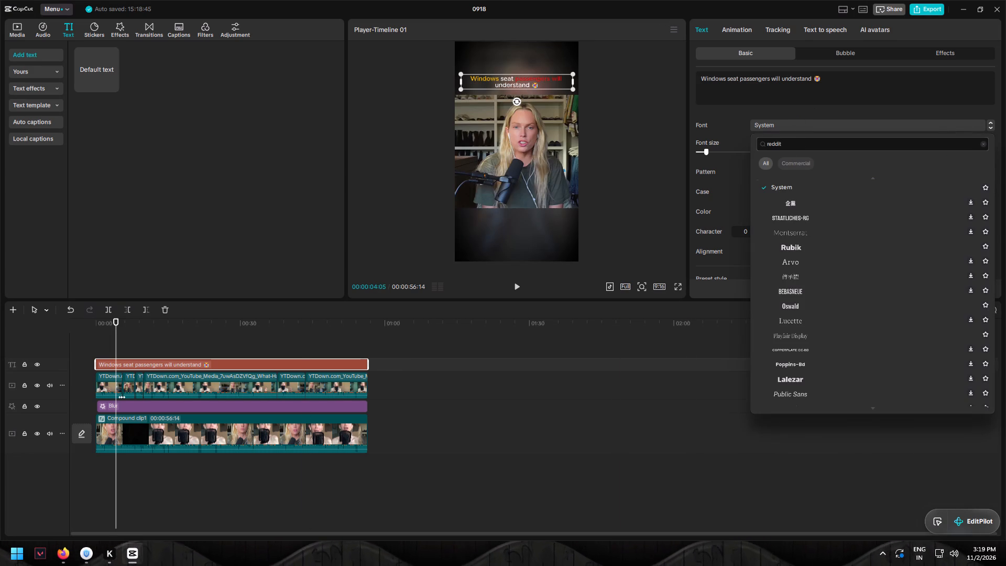
text(sab)
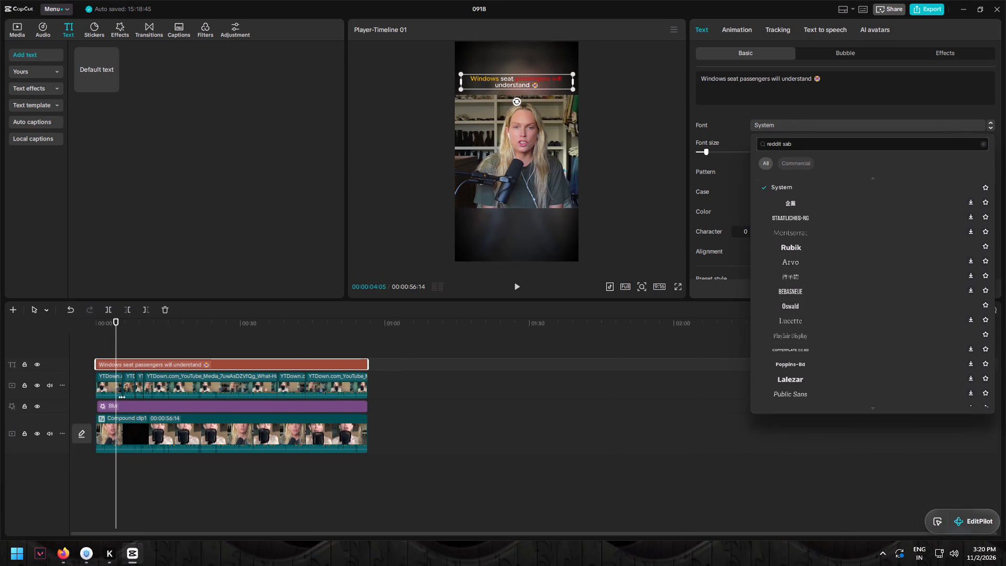
key(BackSpace)
text(ns)
key(Return)
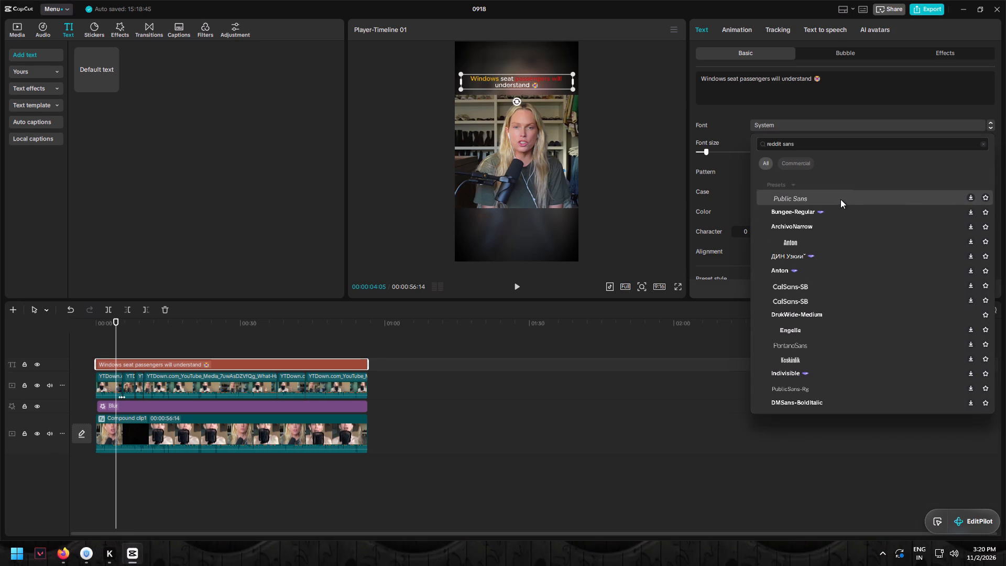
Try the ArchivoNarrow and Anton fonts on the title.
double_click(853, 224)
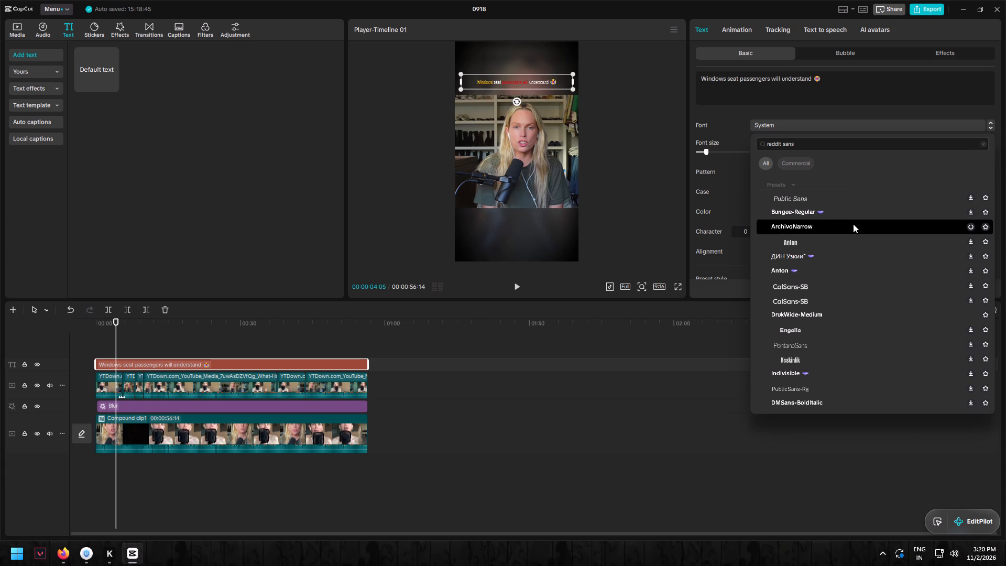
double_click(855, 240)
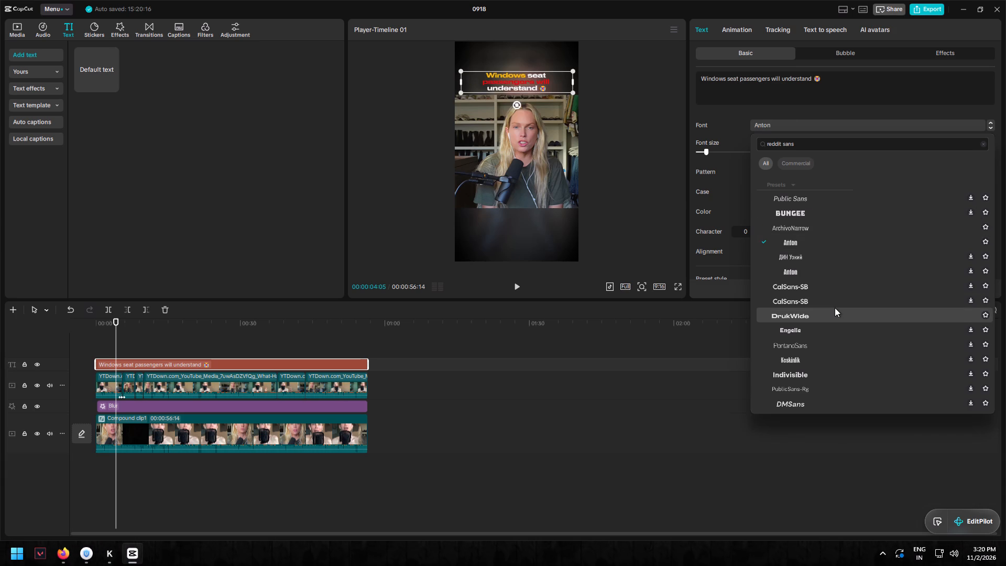
Filter the fonts to commercial ones, set the title's font to Indivisible, and preview it in full screen.
scroll(834, 308, down, 3)
click(799, 161)
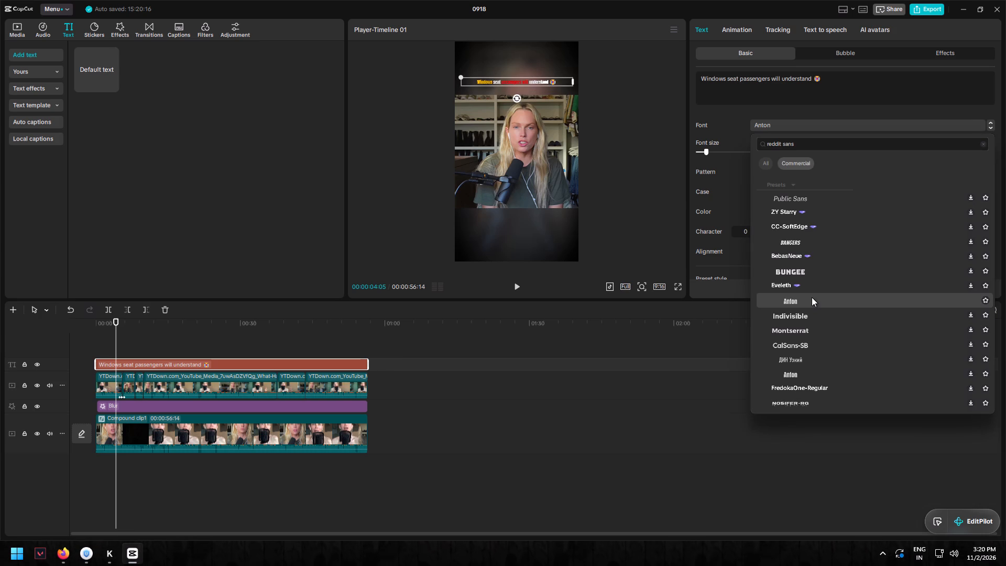
click(814, 315)
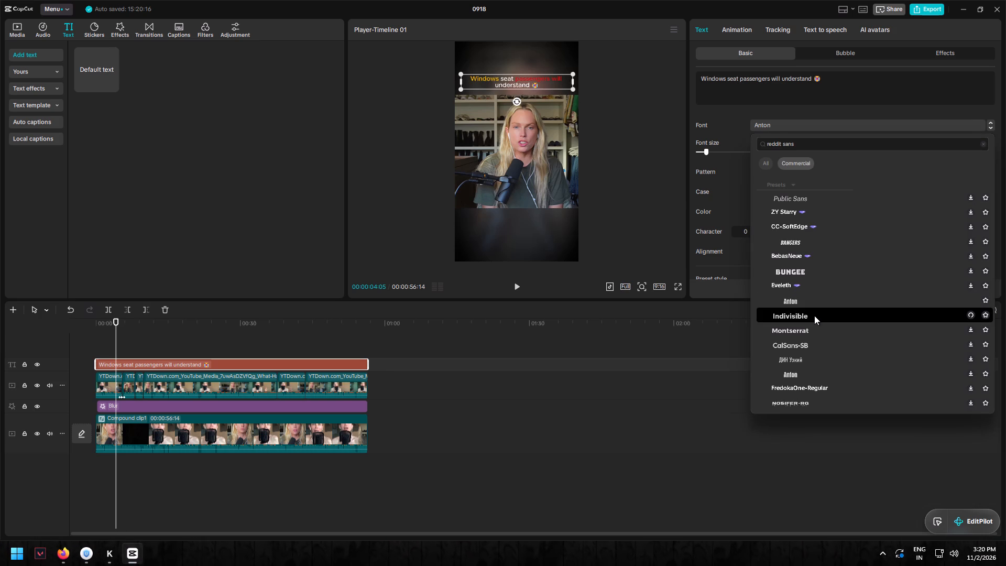
click(678, 287)
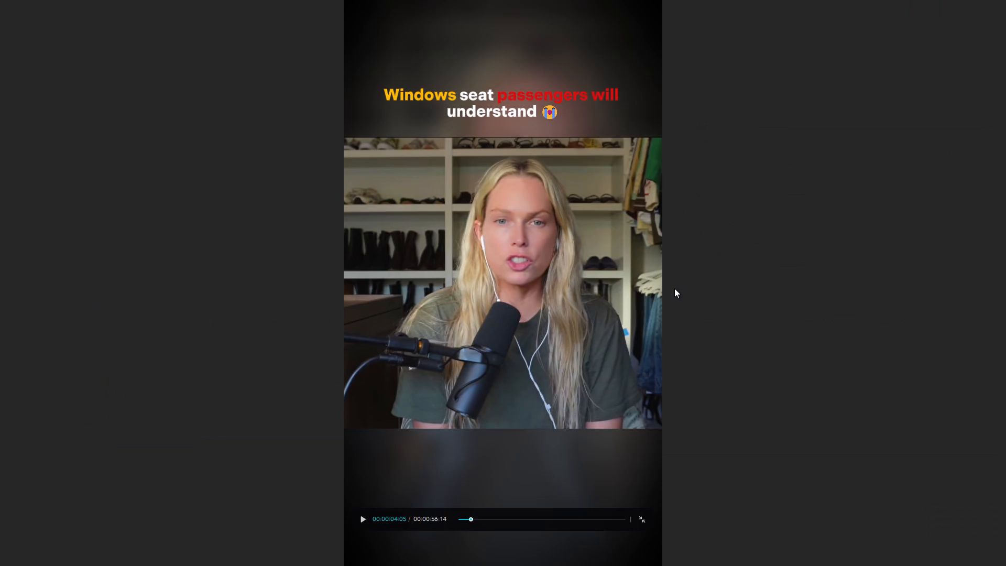
double_click(643, 521)
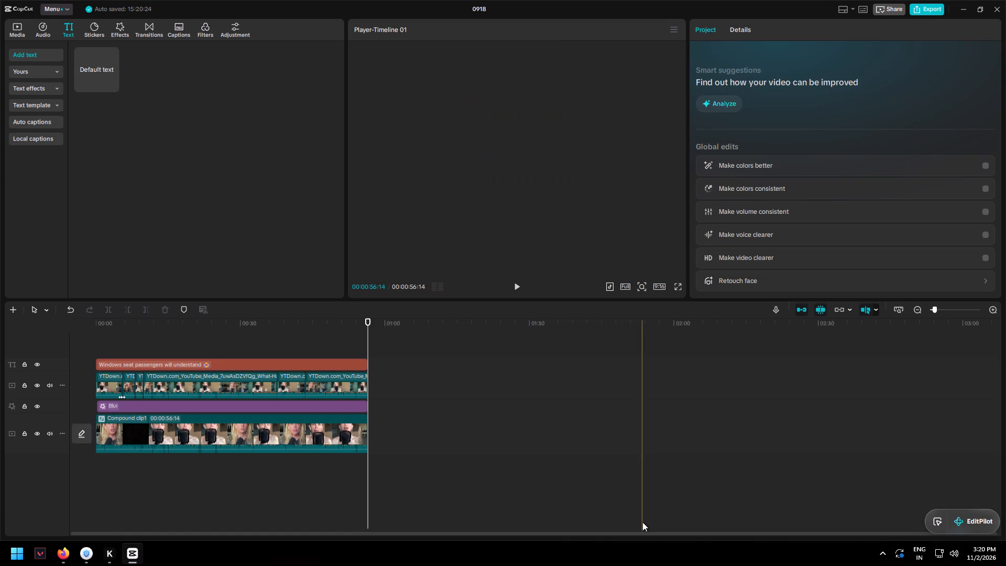
Return to the start of the timeline and scale up the "Windows seat passengers will understand" title slightly beyond the frame's width.
click(346, 345)
drag(346, 345, 278, 347)
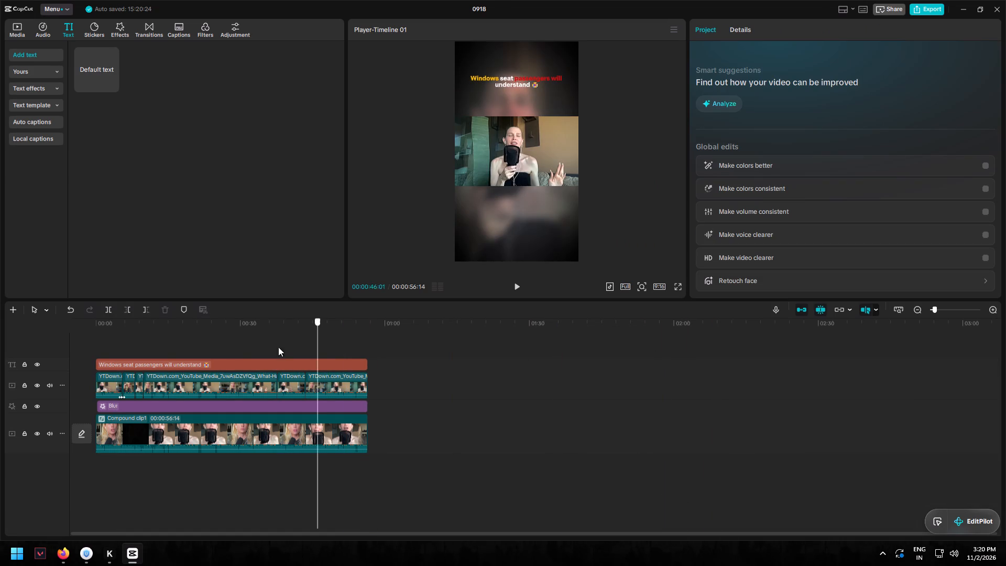
drag(278, 347, 67, 335)
click(155, 367)
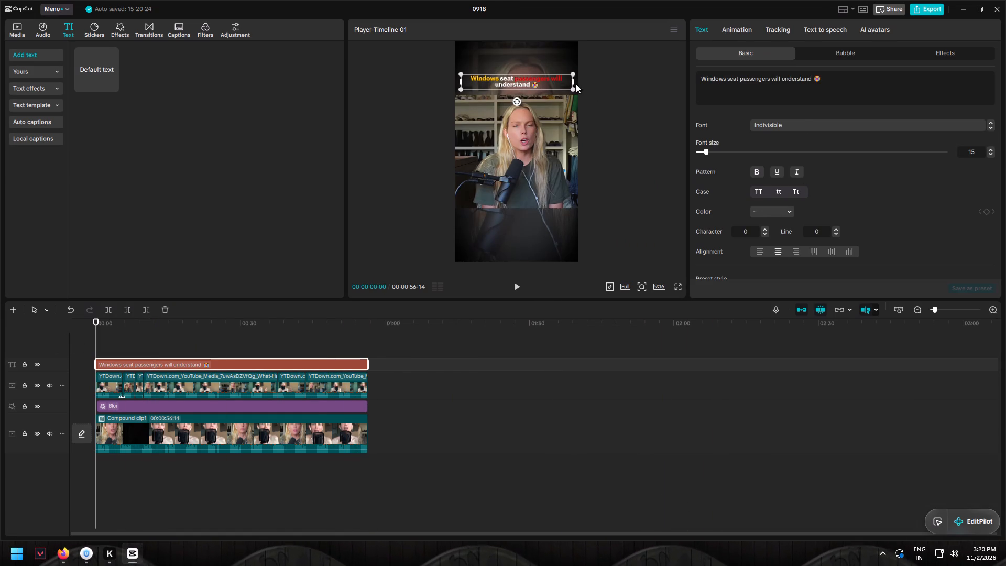
drag(571, 91, 588, 102)
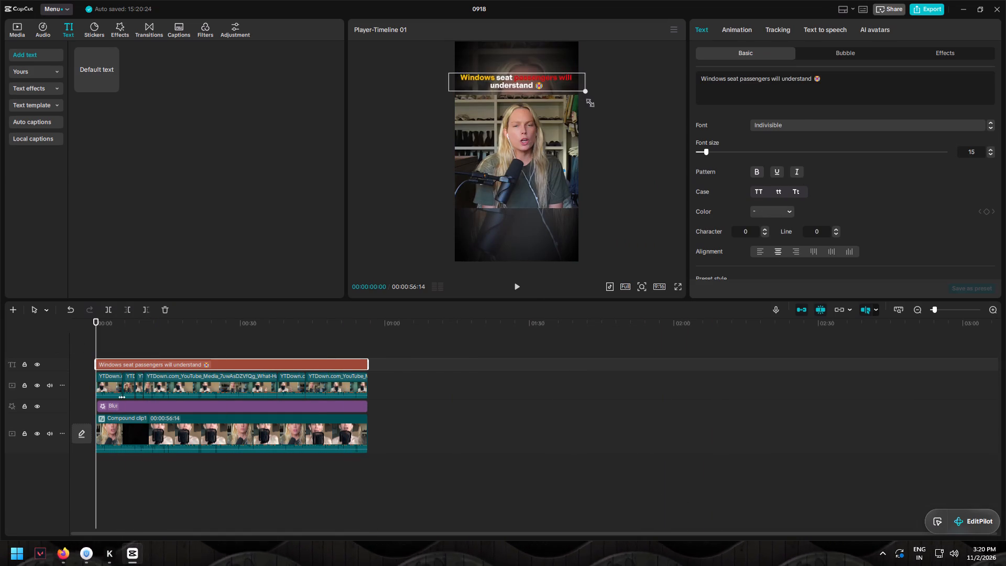
drag(588, 102, 589, 104)
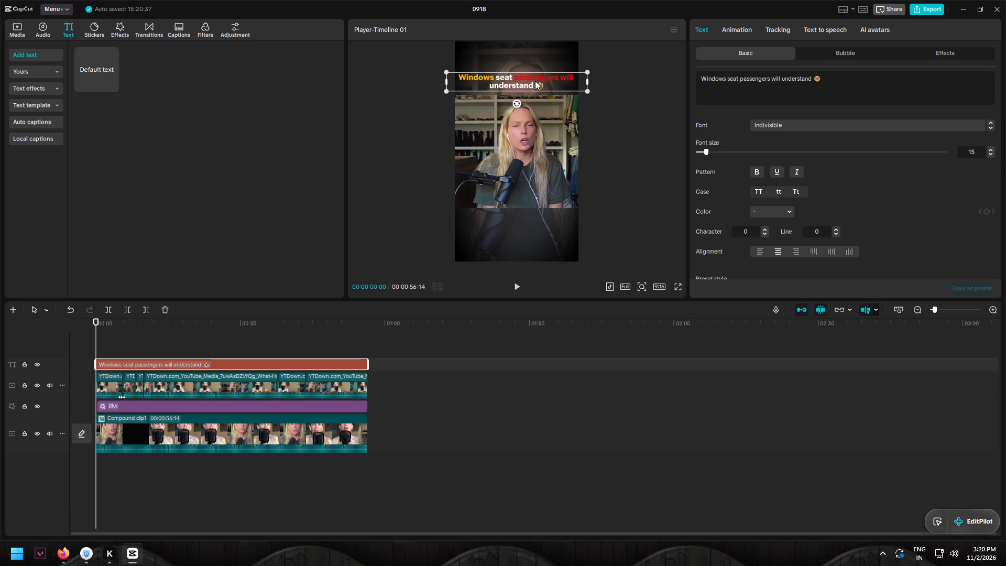
Move the enlarged title slightly higher so it sits centred in the blurred area above the main video.
drag(534, 80, 534, 73)
drag(521, 84, 521, 78)
click(605, 133)
click(505, 84)
click(509, 79)
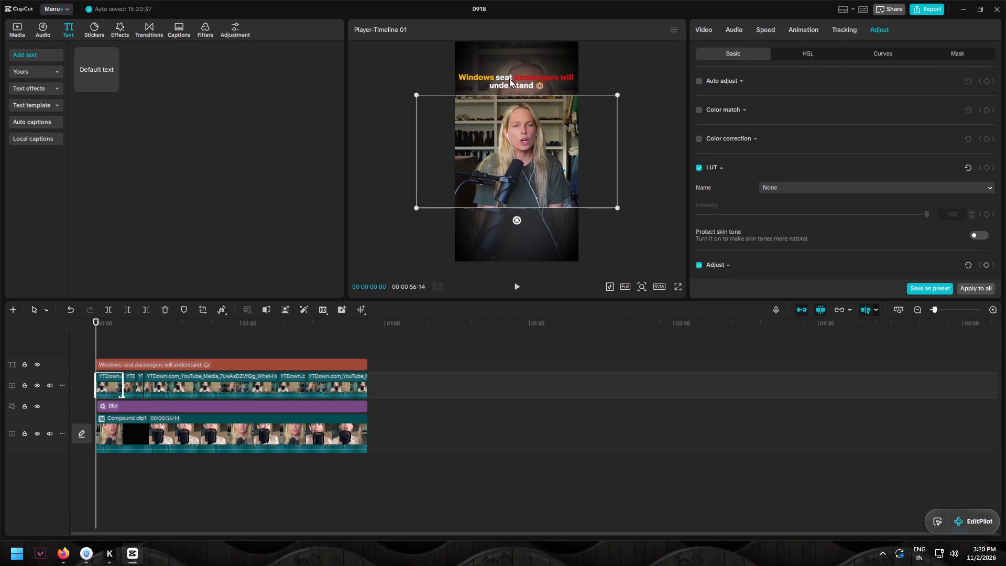
drag(509, 79, 510, 71)
double_click(606, 128)
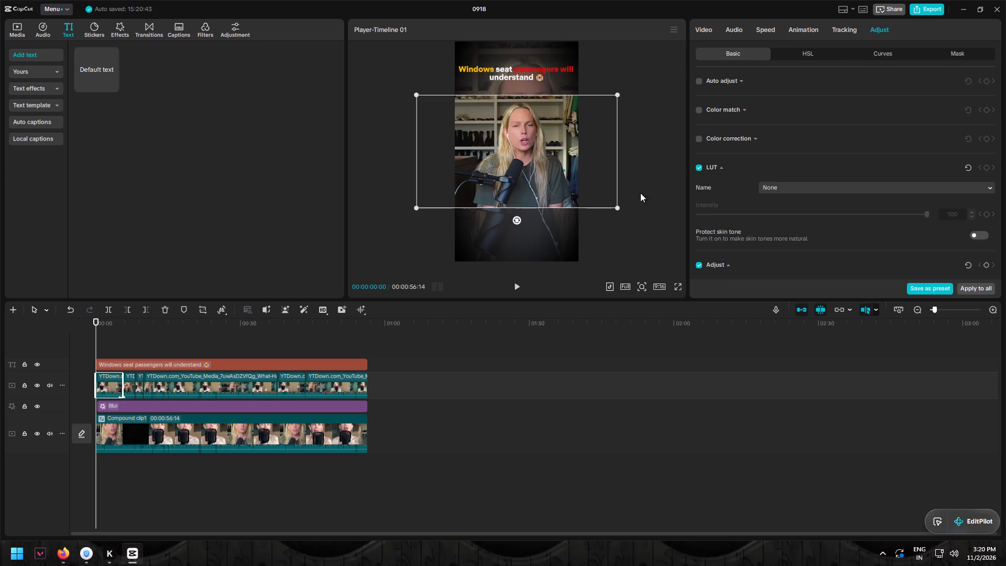
double_click(522, 71)
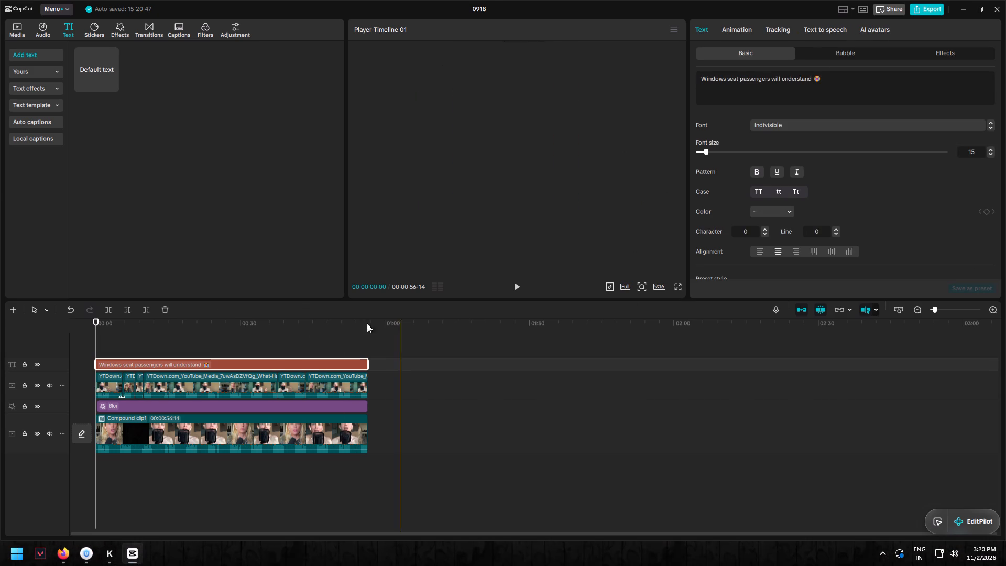
Play the opening seconds of the clip in full screen to check the title's new size and position.
click(677, 285)
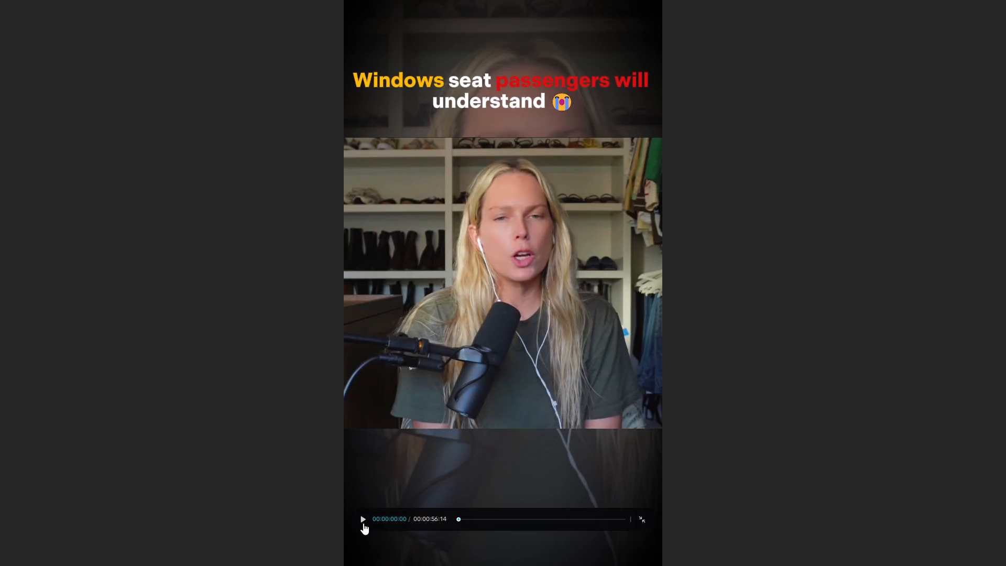
double_click(363, 523)
click(369, 524)
click(366, 520)
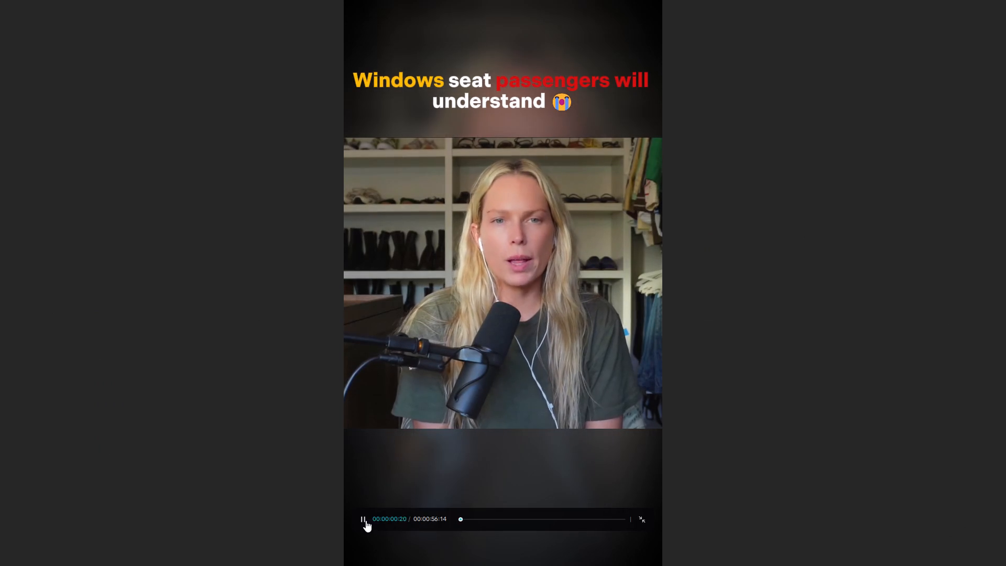
click(366, 520)
click(366, 520)
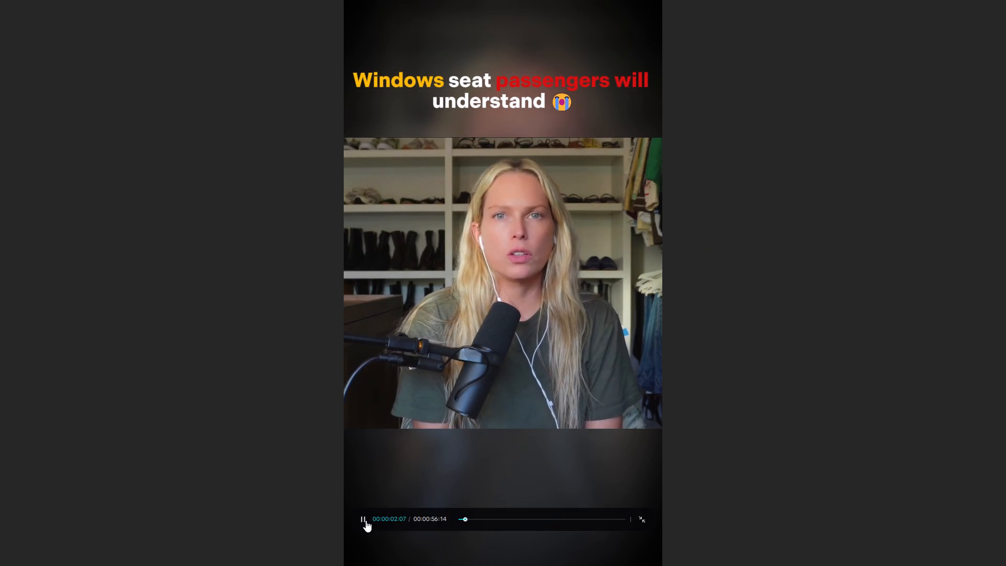
triple_click(366, 520)
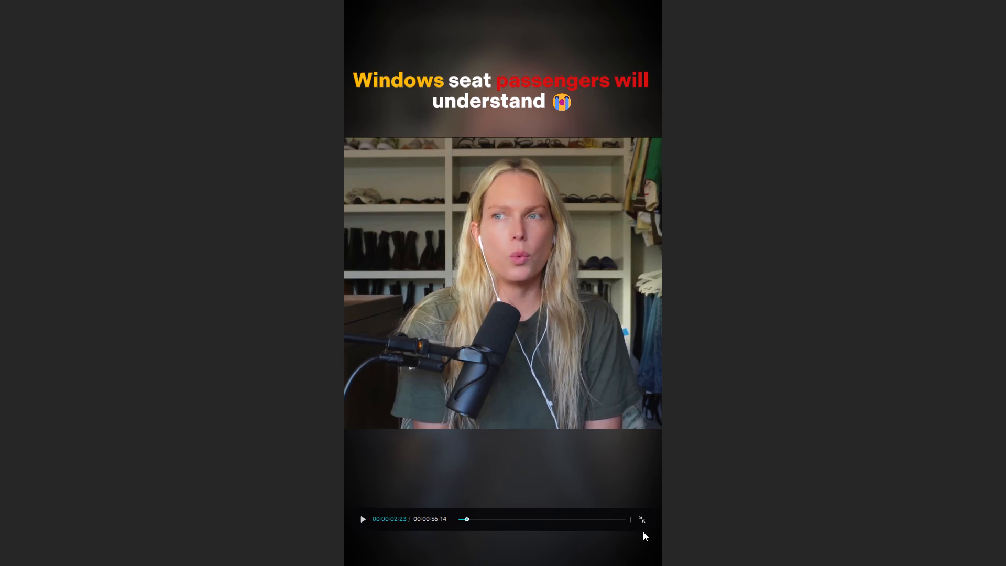
click(647, 522)
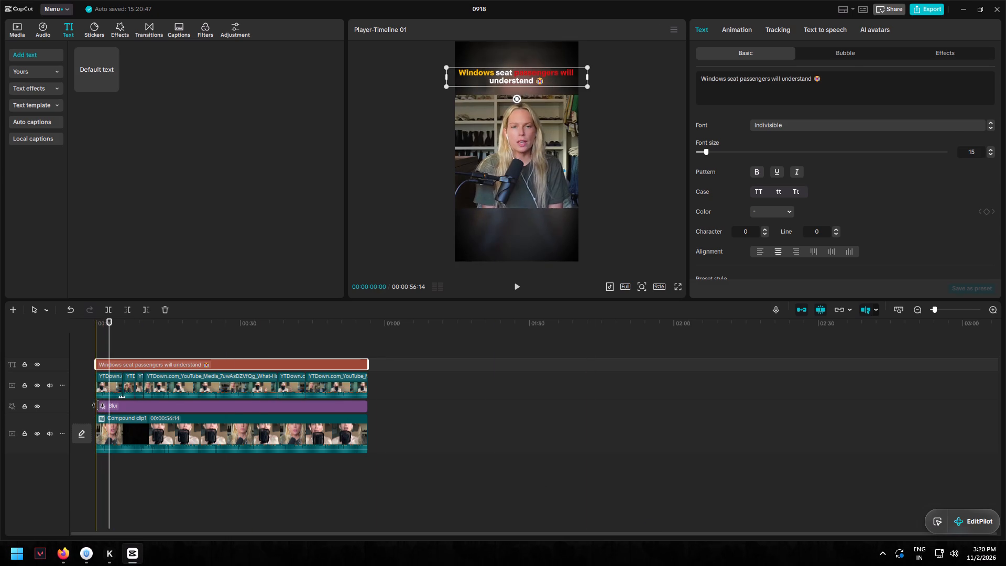
Extend the start of the Blur effect to the very beginning of the timeline and check the first frame.
drag(98, 406, 90, 405)
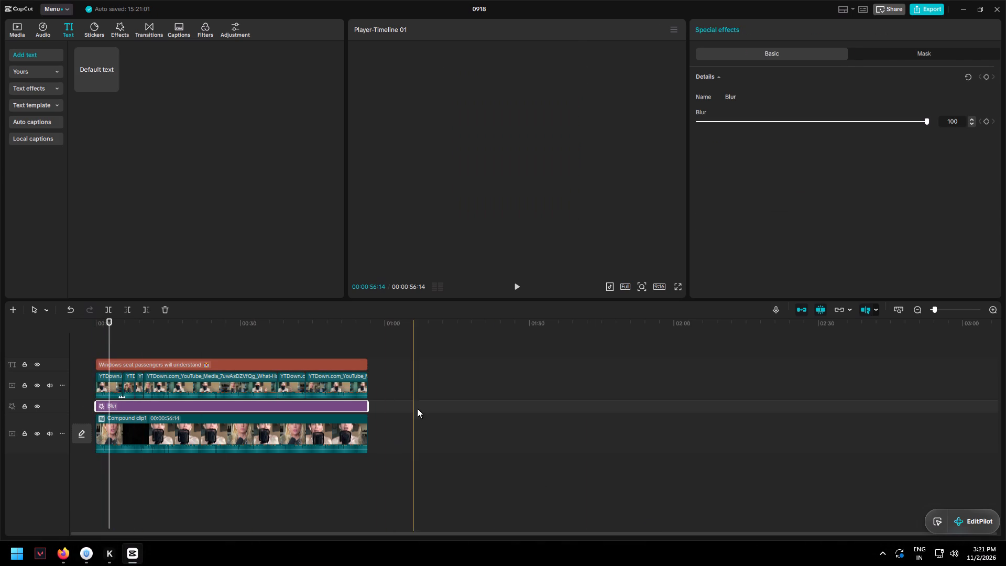
drag(108, 322, 65, 322)
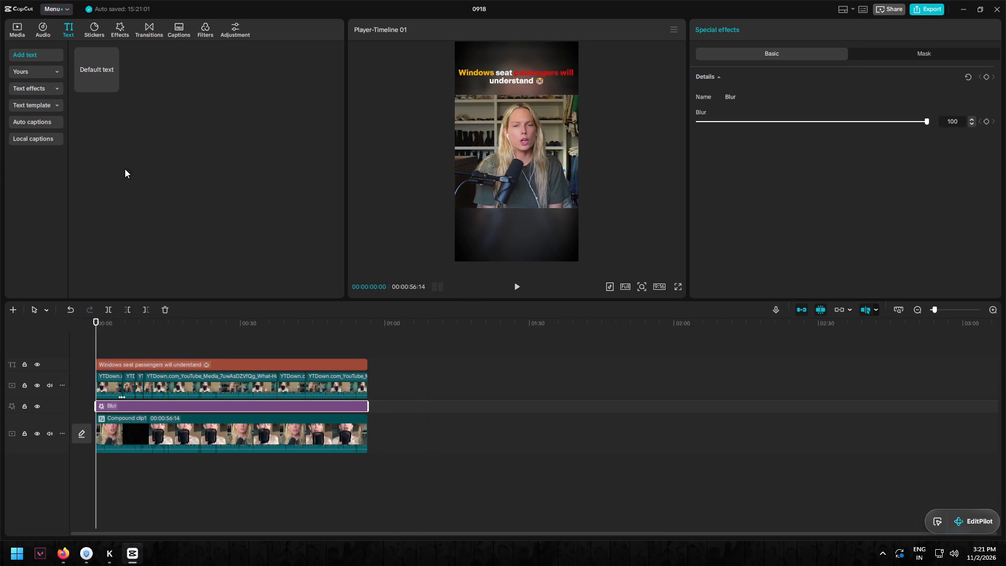
Look through the body effects categories for an effect that suits the clip.
click(188, 35)
click(122, 31)
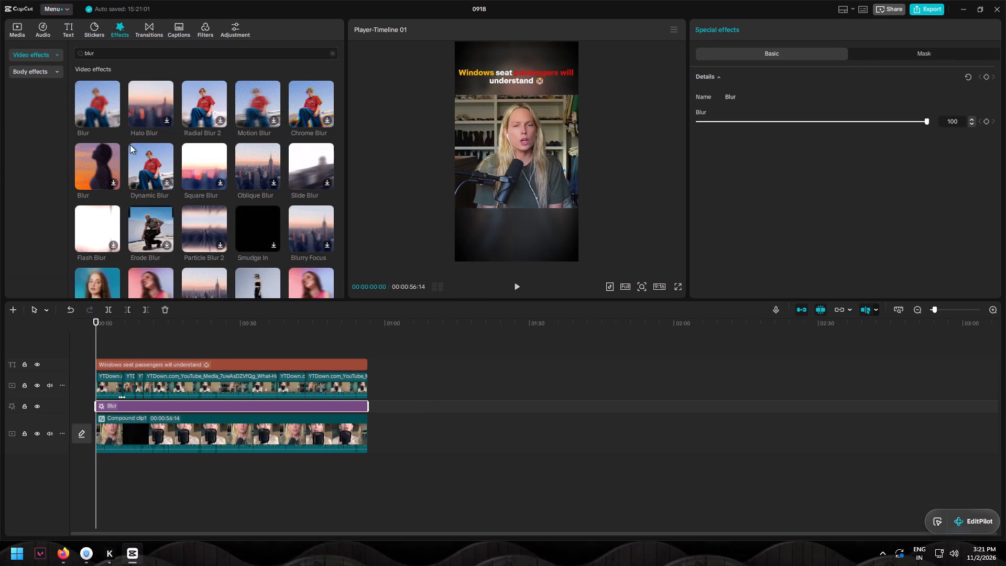
click(42, 71)
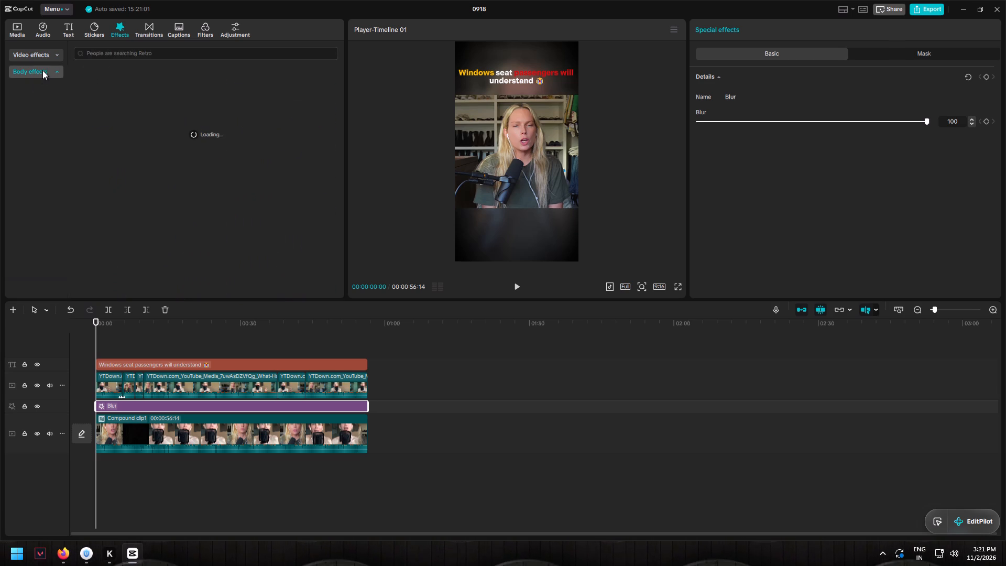
scroll(39, 157, down, 3)
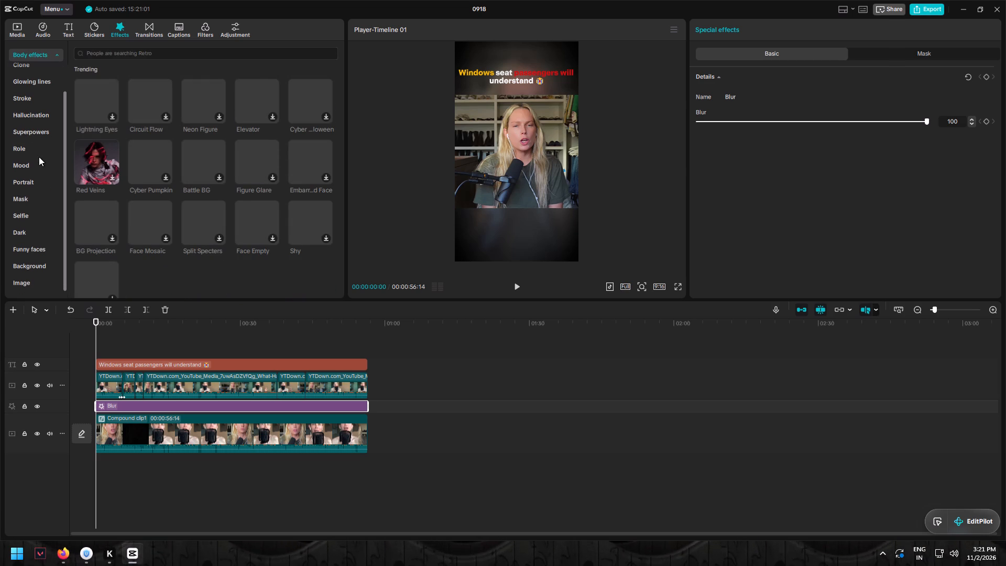
scroll(39, 157, down, 1)
scroll(28, 202, down, 11)
scroll(27, 286, down, 6)
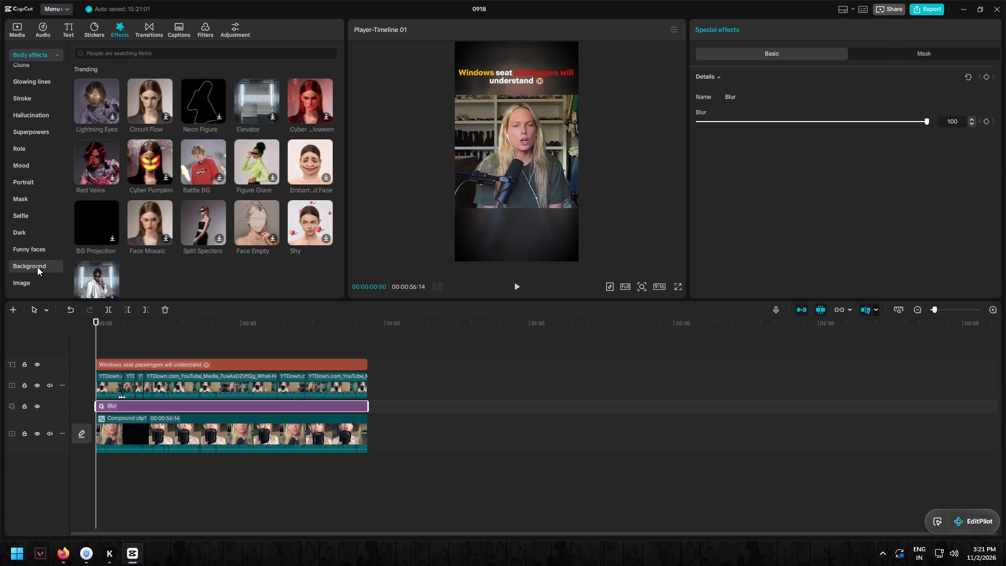
scroll(35, 245, up, 1)
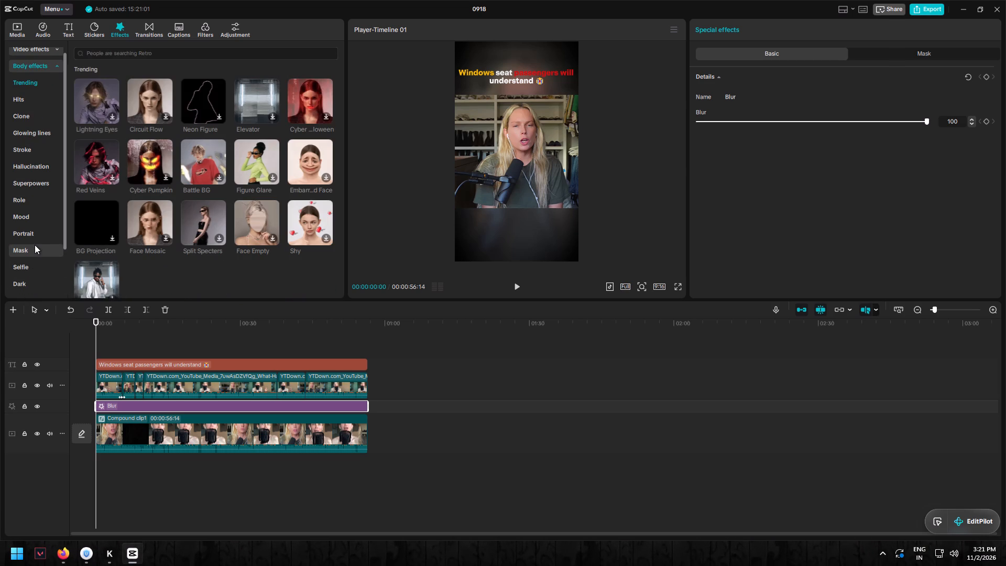
scroll(35, 245, up, 3)
Browse the Retro category of the video effects and preview the Bright Static effect.
click(43, 51)
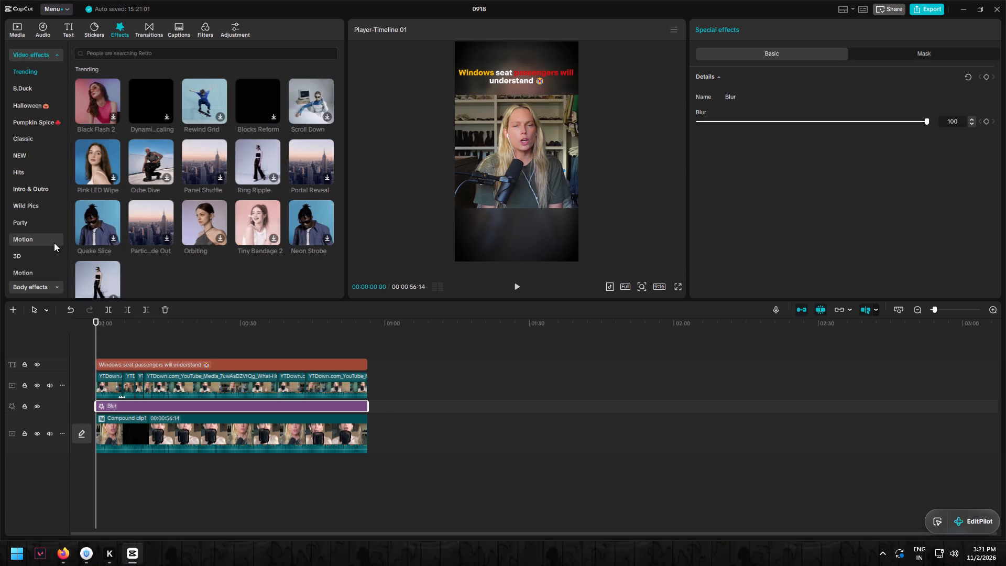
scroll(54, 243, down, 18)
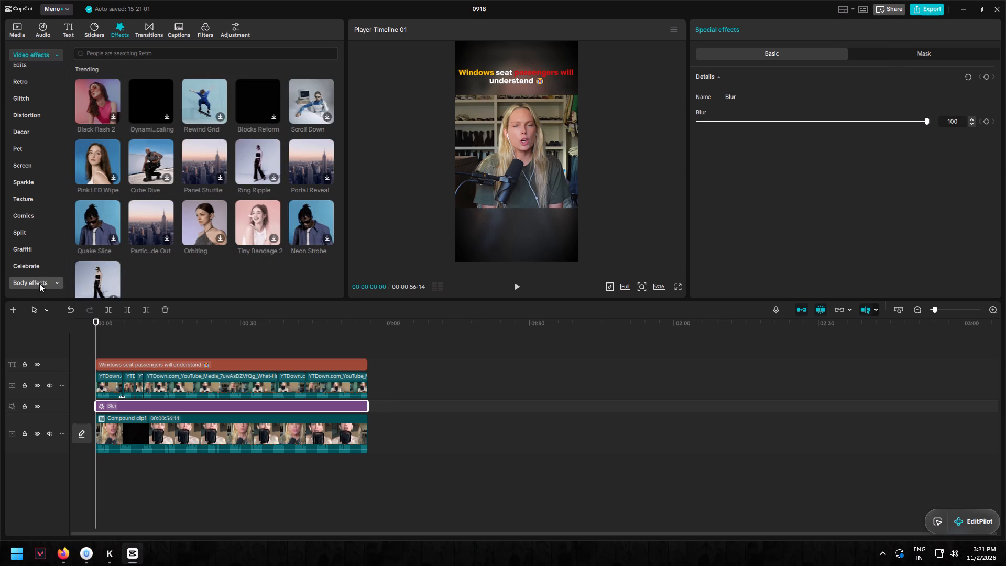
click(31, 84)
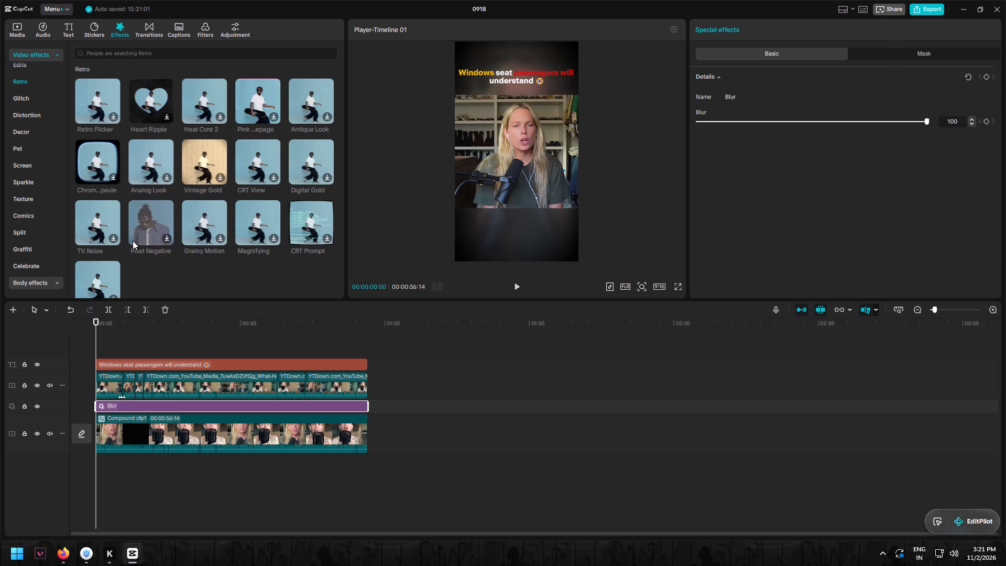
scroll(111, 280, down, 3)
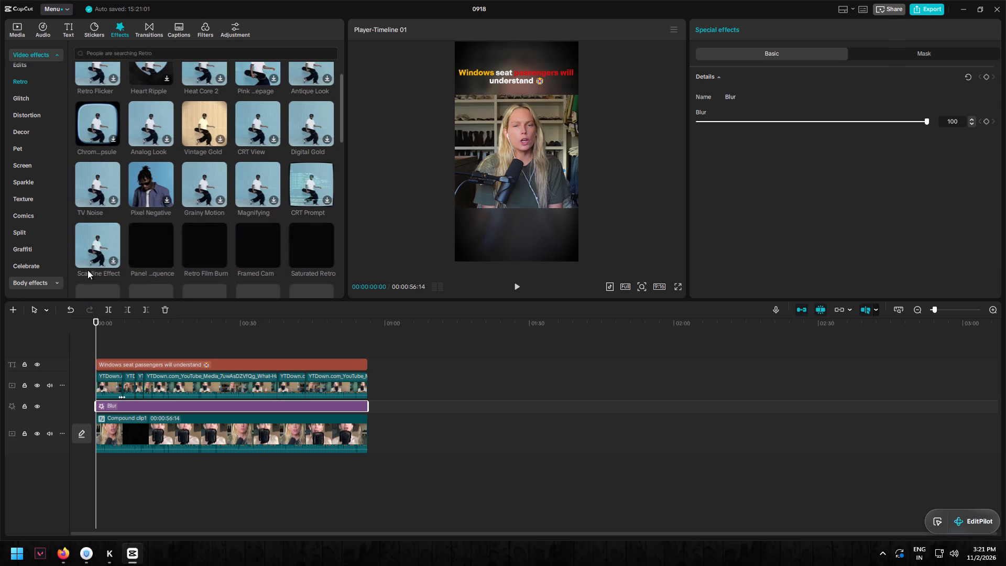
scroll(32, 139, up, 2)
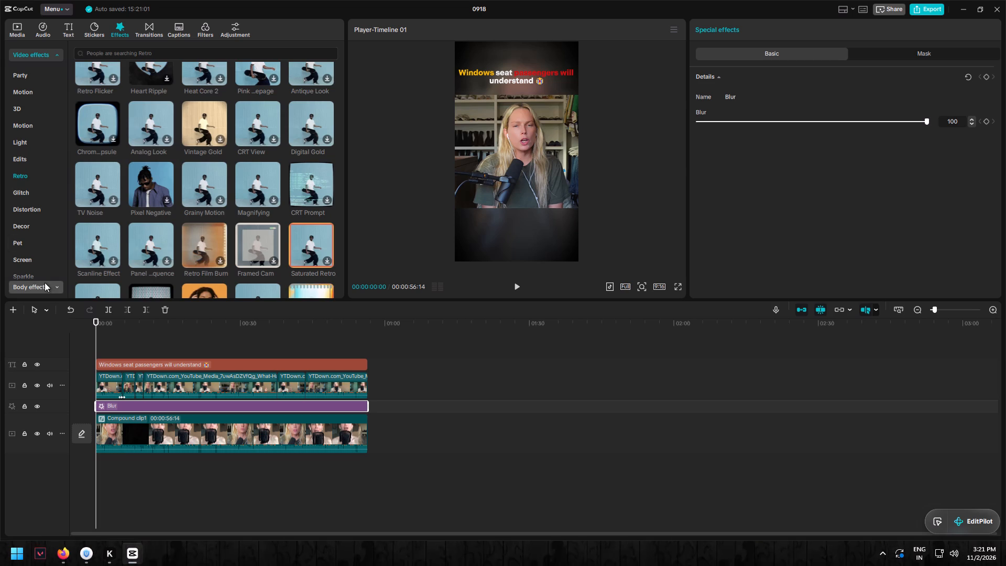
scroll(210, 166, down, 3)
scroll(226, 217, down, 3)
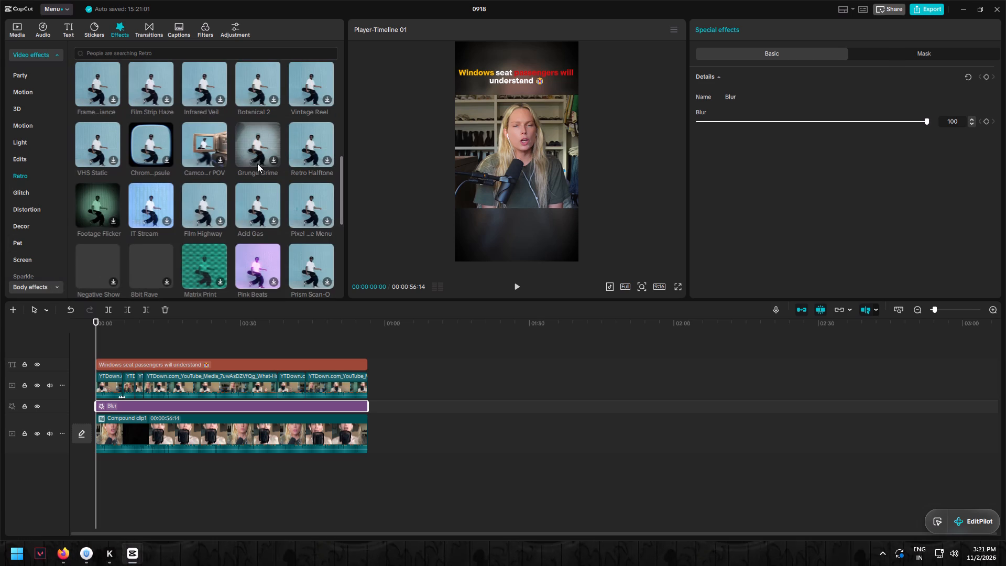
scroll(261, 231, down, 10)
scroll(261, 231, up, 3)
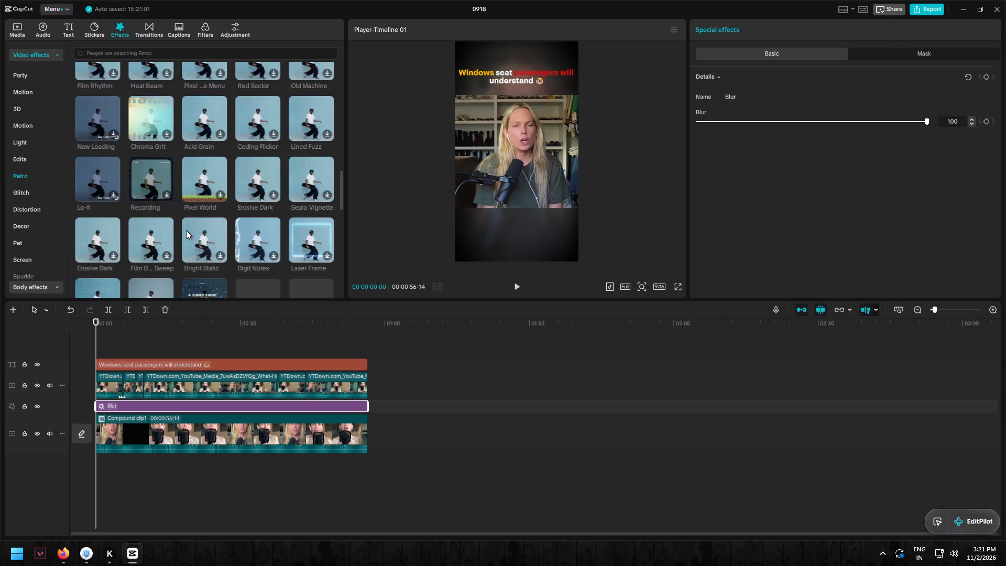
click(201, 241)
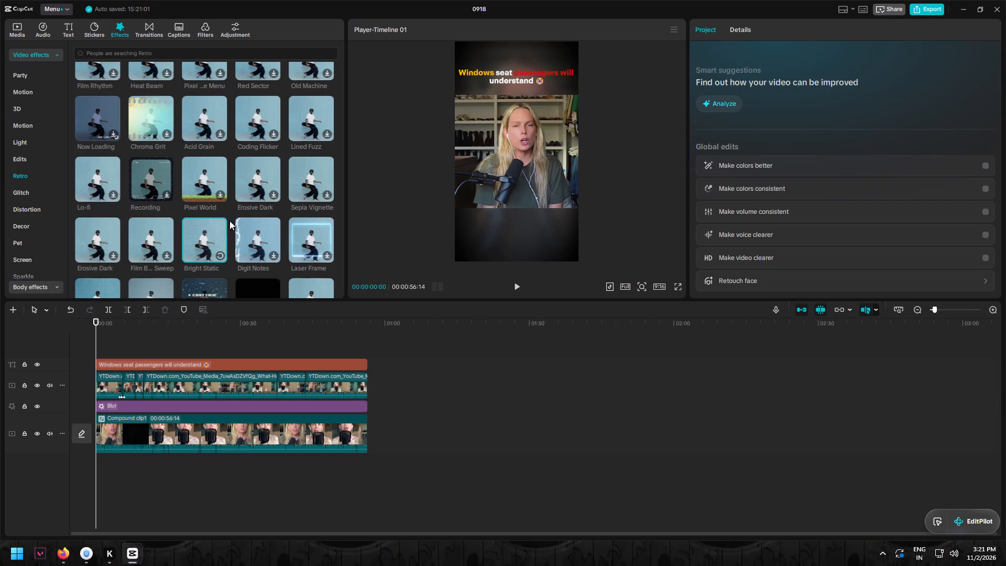
Examine the remaining Retro video effects through to the end of the category.
scroll(216, 234, down, 2)
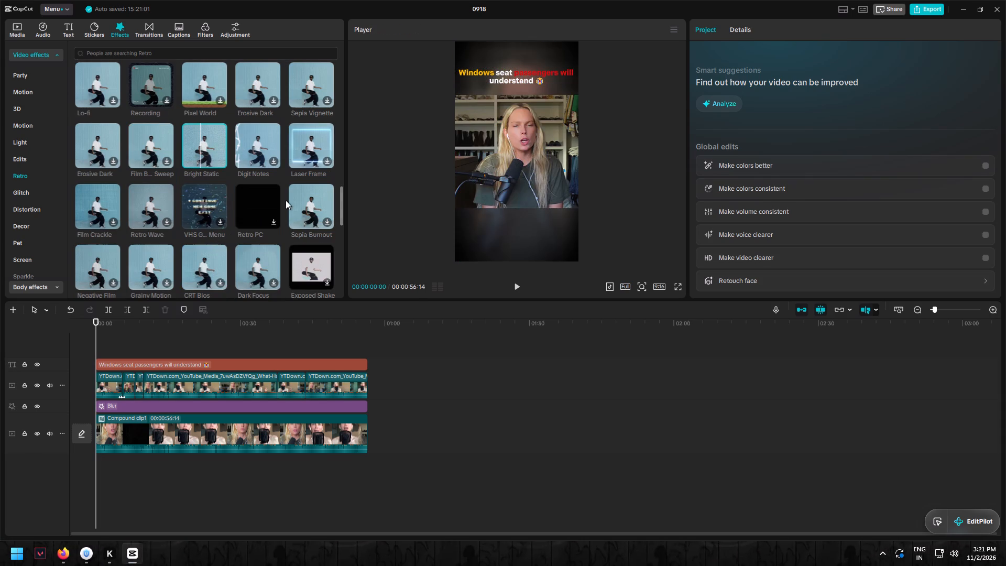
scroll(272, 235, down, 1)
scroll(205, 209, down, 3)
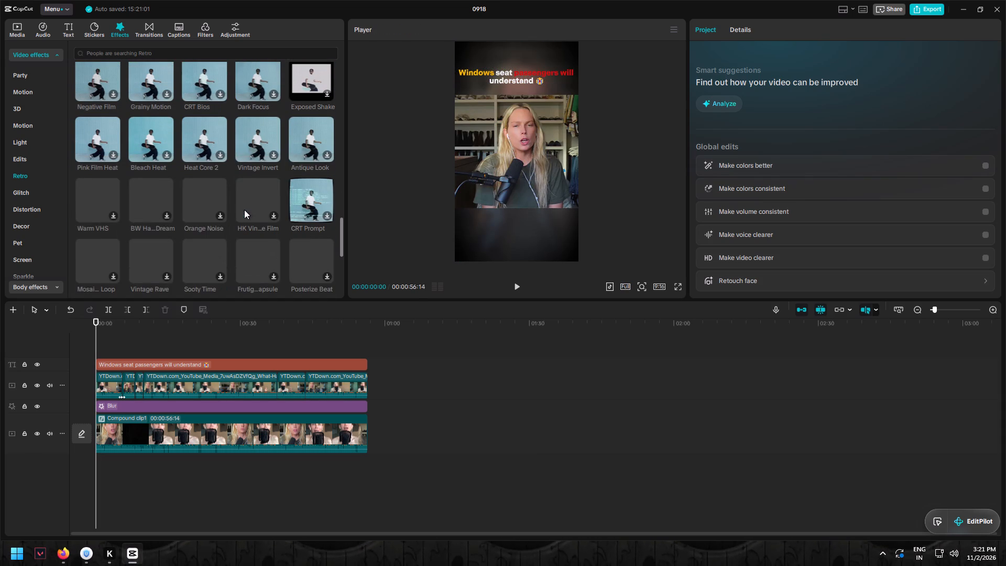
scroll(209, 146, down, 3)
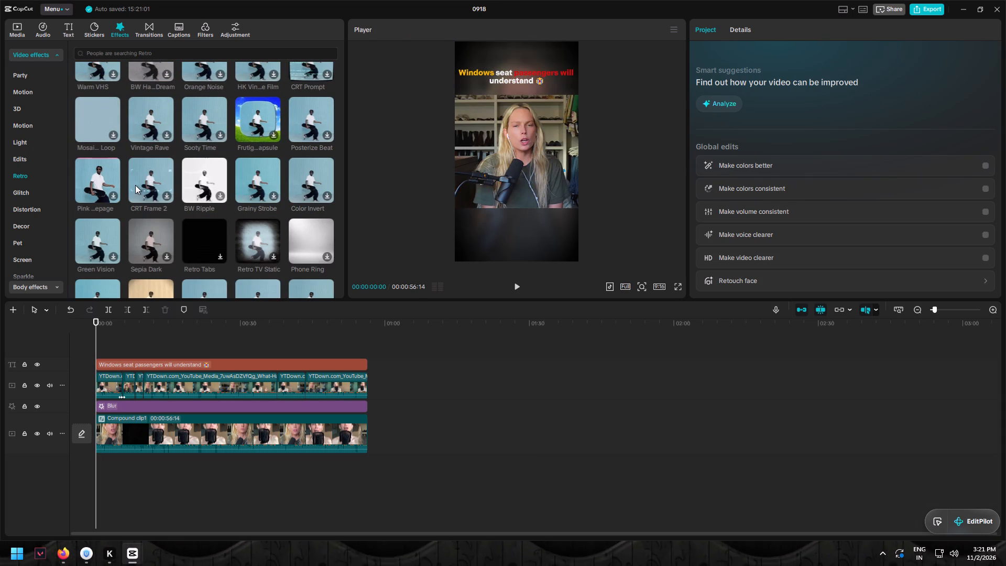
scroll(258, 236, down, 2)
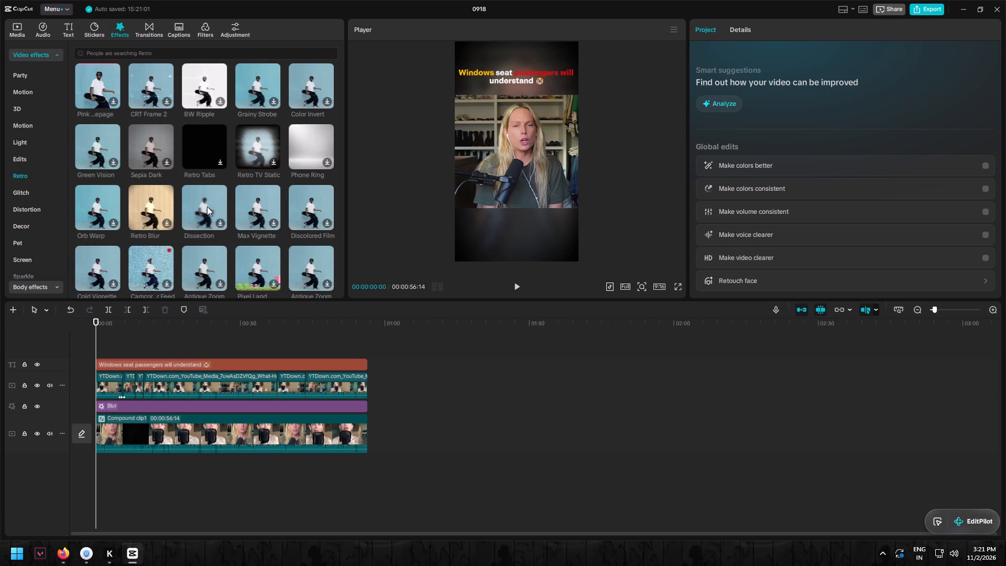
scroll(207, 206, down, 1)
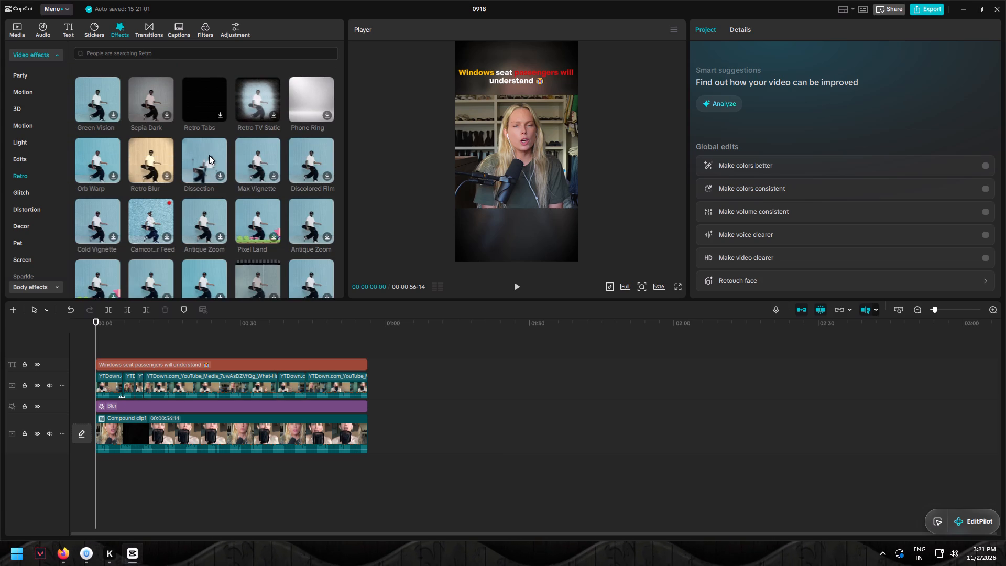
scroll(213, 202, down, 15)
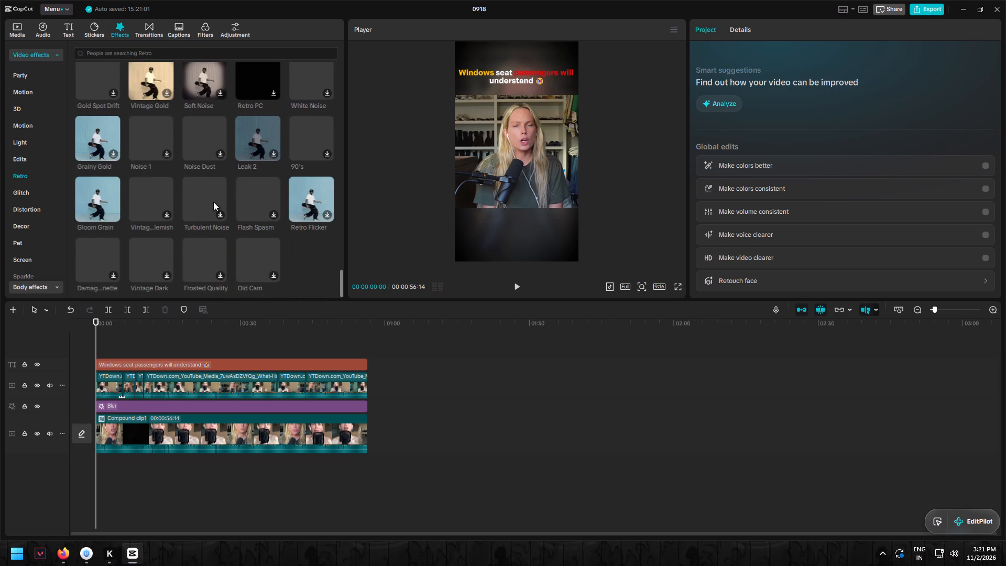
scroll(213, 202, down, 4)
scroll(213, 202, up, 4)
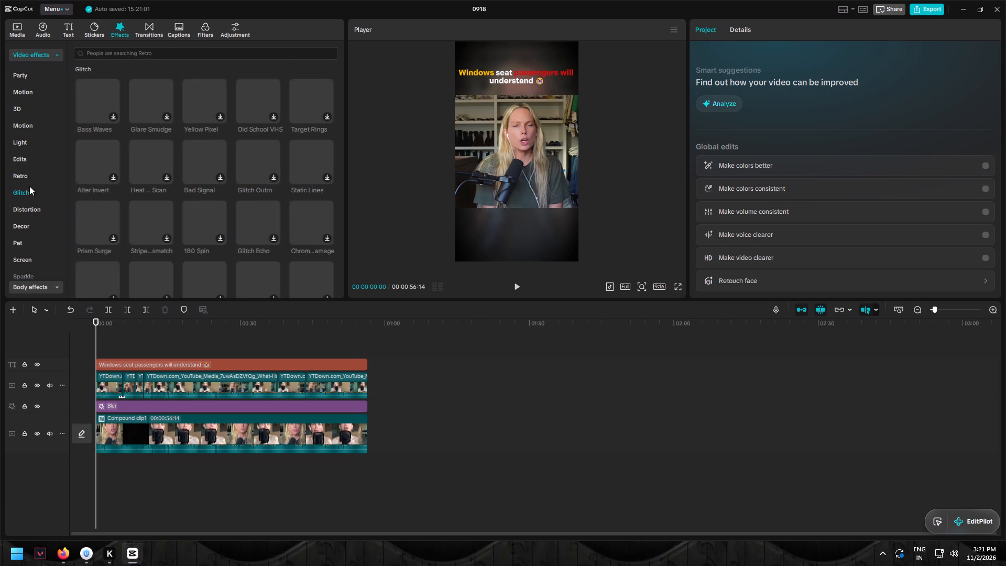
Look through the list of video effects categories around Glitch for one that suits the clip.
scroll(38, 204, down, 5)
scroll(31, 197, up, 3)
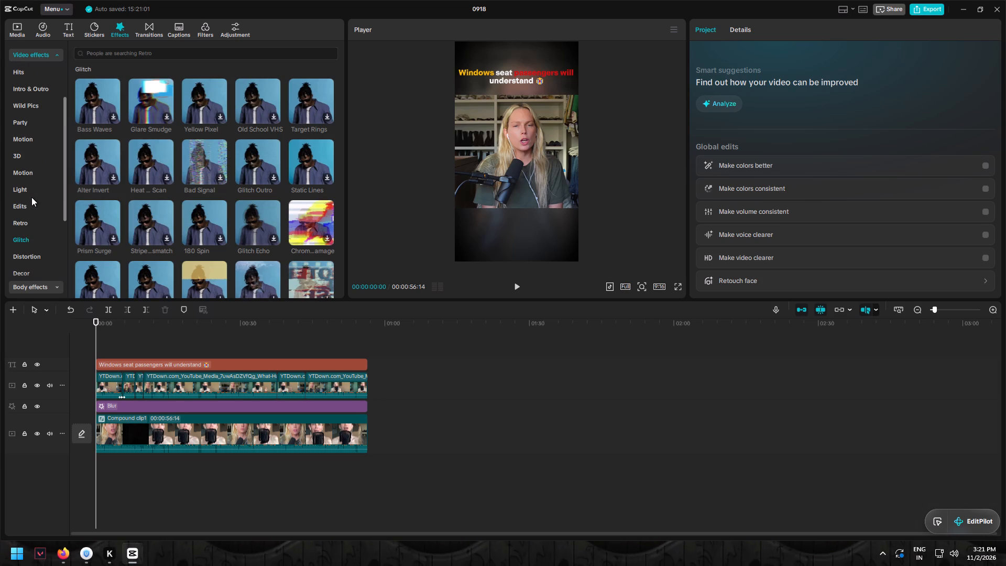
scroll(31, 197, up, 8)
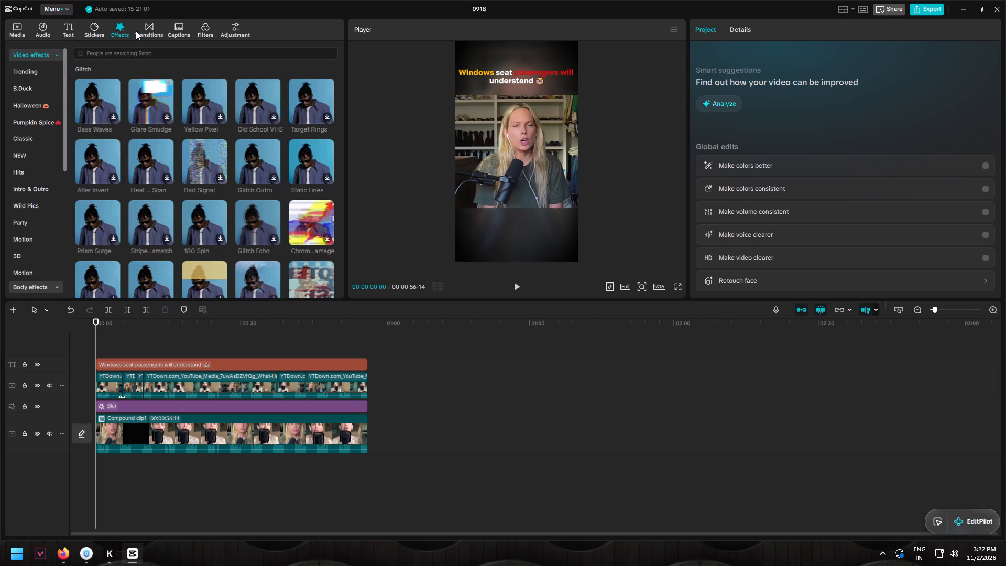
Search the video effects for TV and look through the matching effects.
double_click(138, 54)
text(TV)
key(Return)
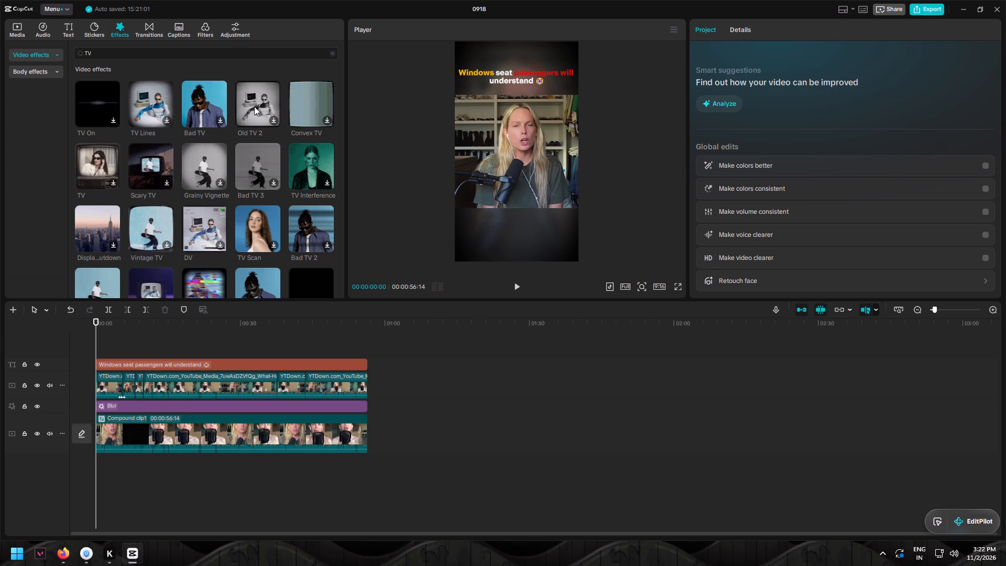
scroll(257, 207, down, 1)
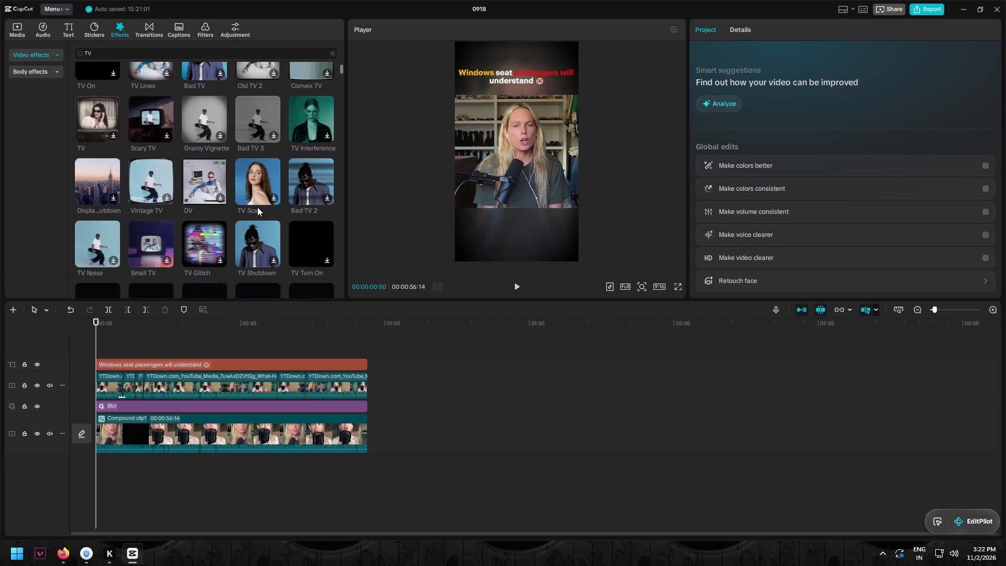
scroll(213, 167, down, 2)
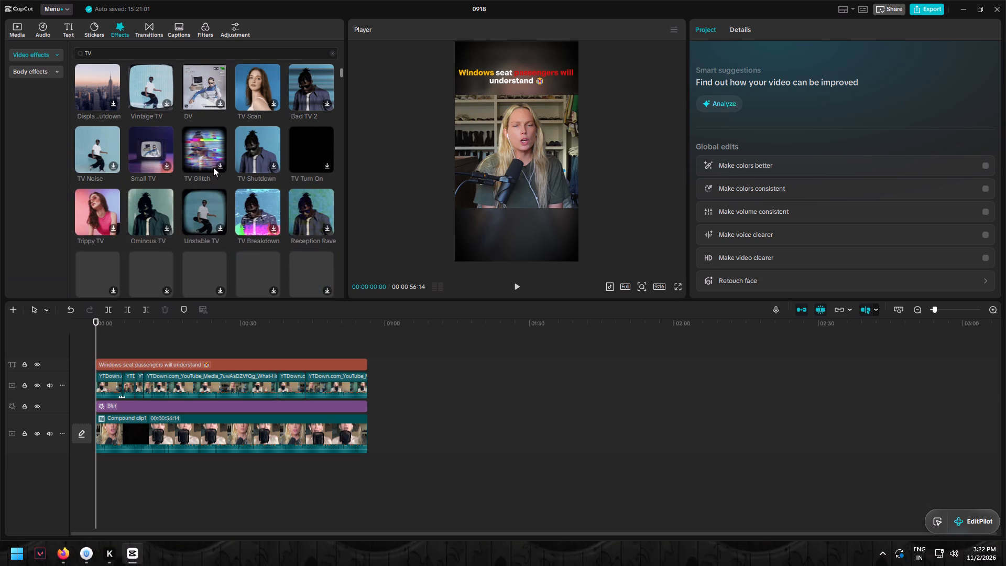
scroll(213, 167, down, 2)
scroll(157, 189, down, 2)
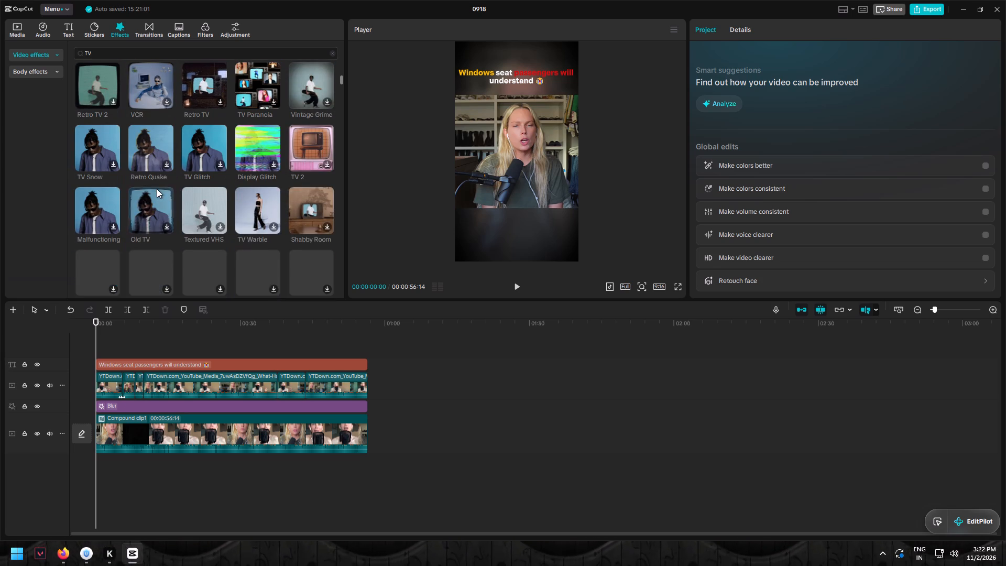
scroll(157, 189, down, 6)
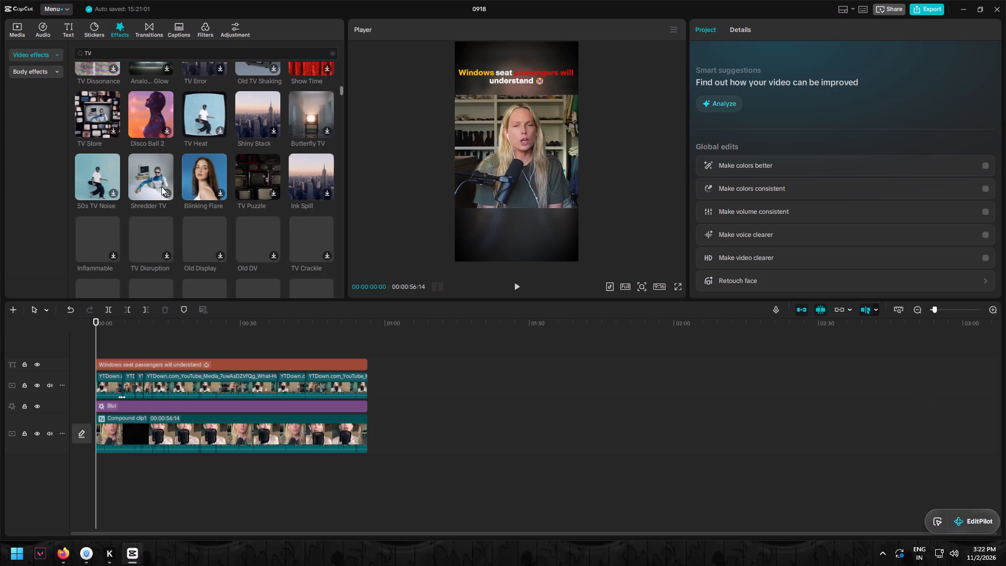
scroll(163, 160, down, 2)
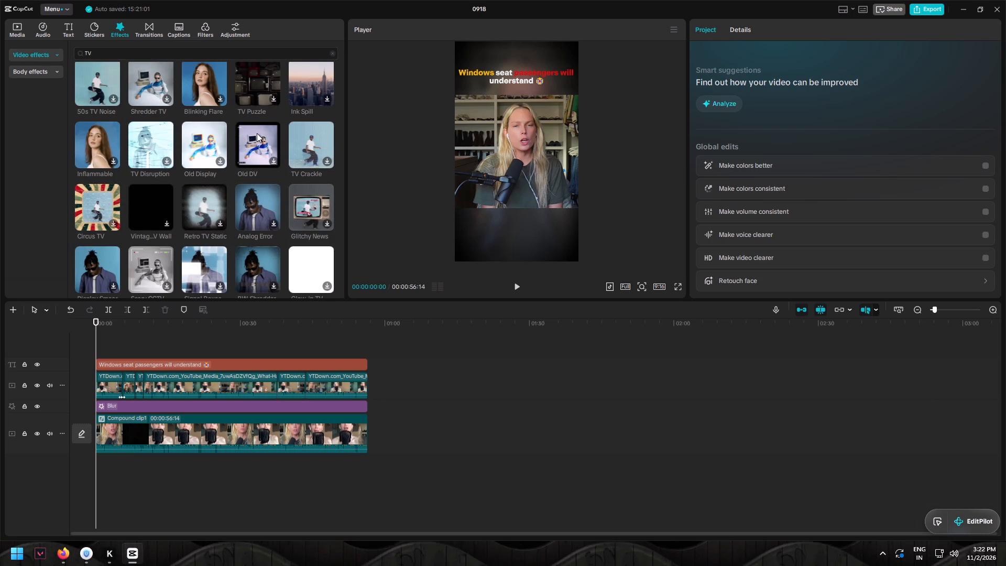
scroll(257, 133, down, 5)
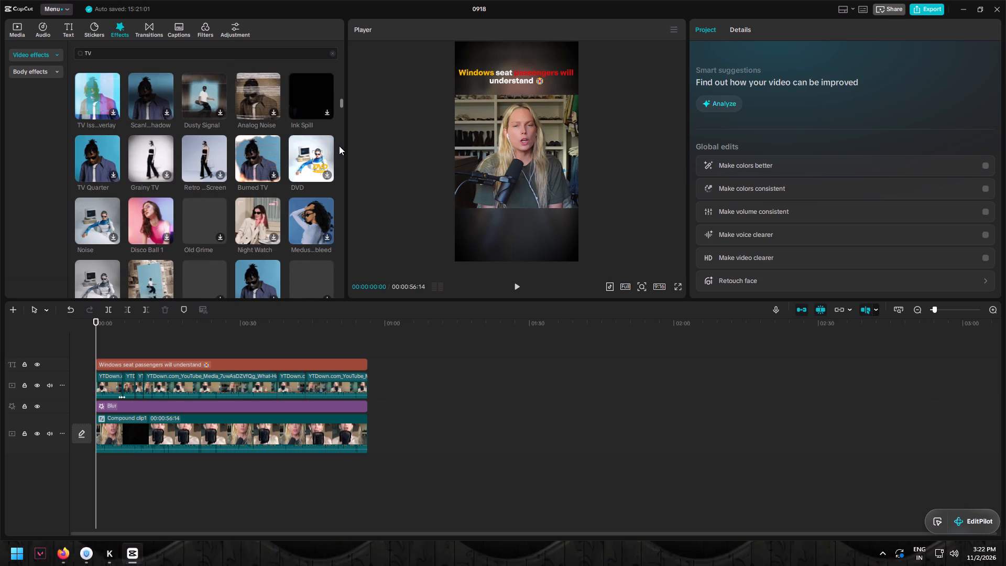
Preview the Noise effect on the clip and examine more of the TV search results.
click(86, 217)
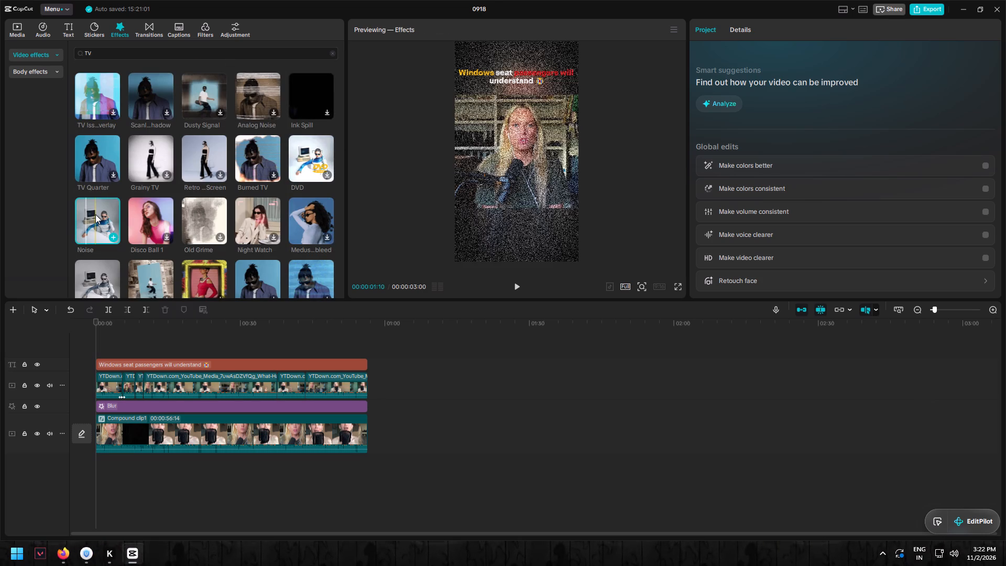
scroll(268, 217, down, 2)
scroll(124, 233, down, 2)
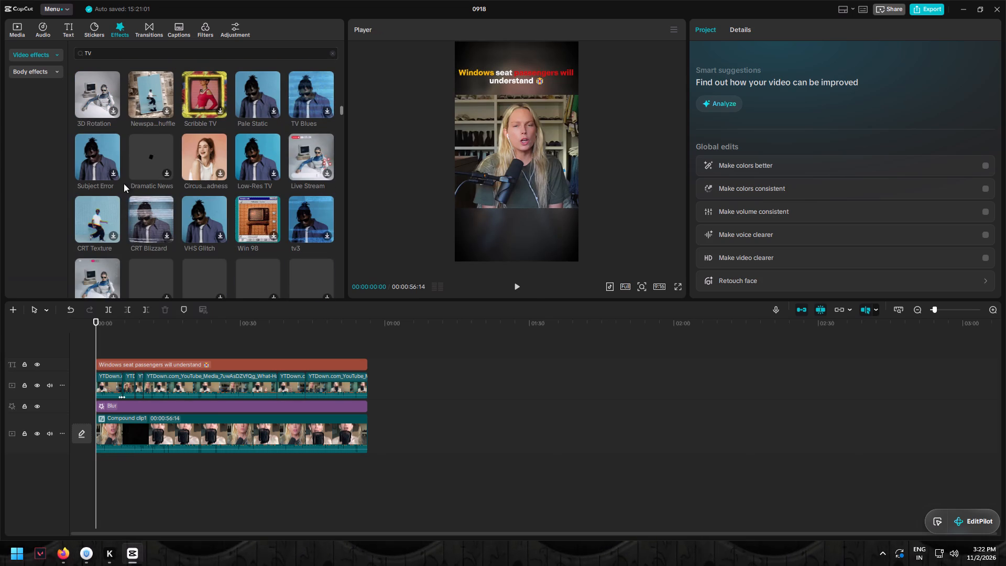
scroll(213, 227, down, 3)
scroll(225, 216, up, 16)
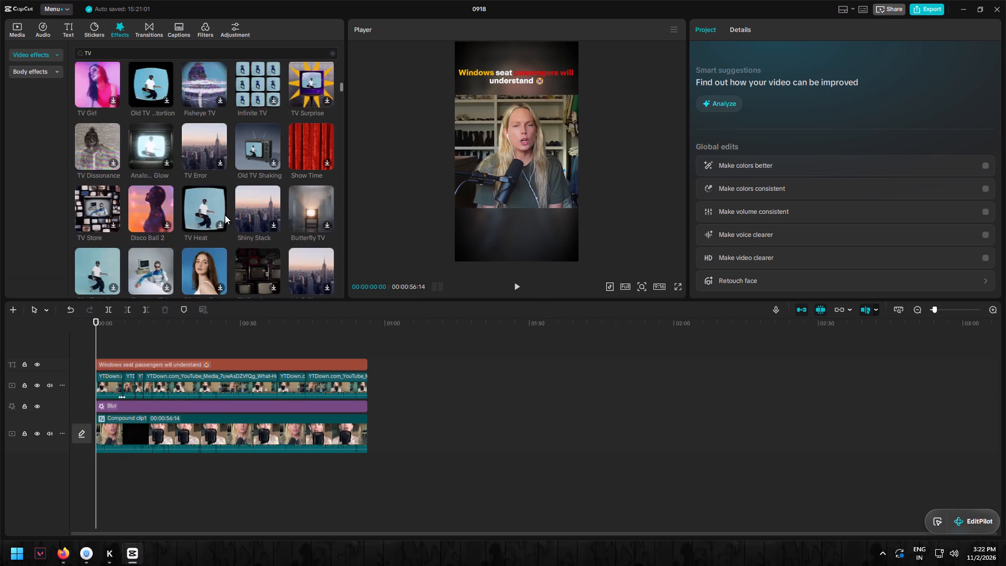
scroll(223, 201, up, 14)
Add the TV Lines effect on its own track below the Blur effect and stretch it across the whole clip.
click(149, 104)
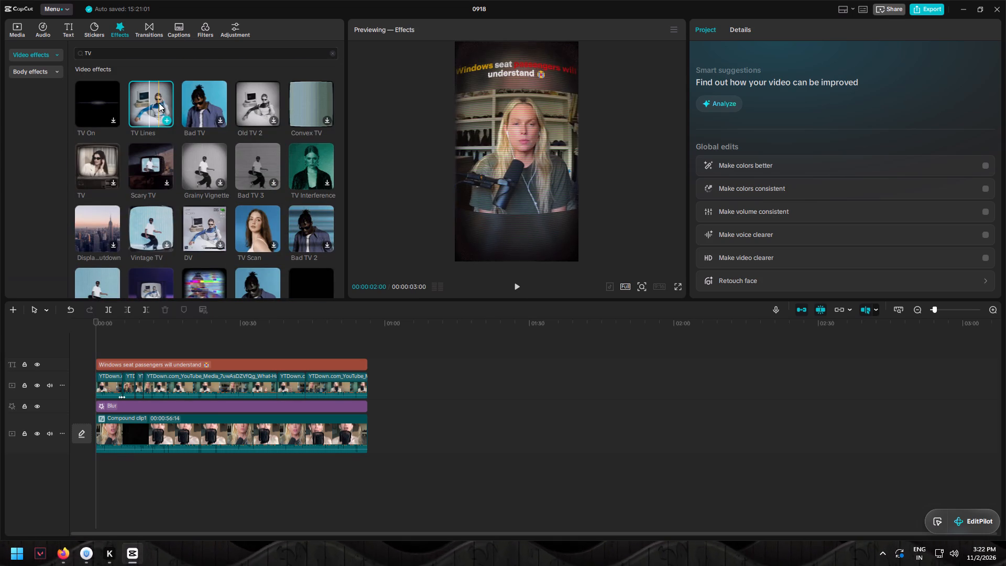
drag(165, 99, 180, 337)
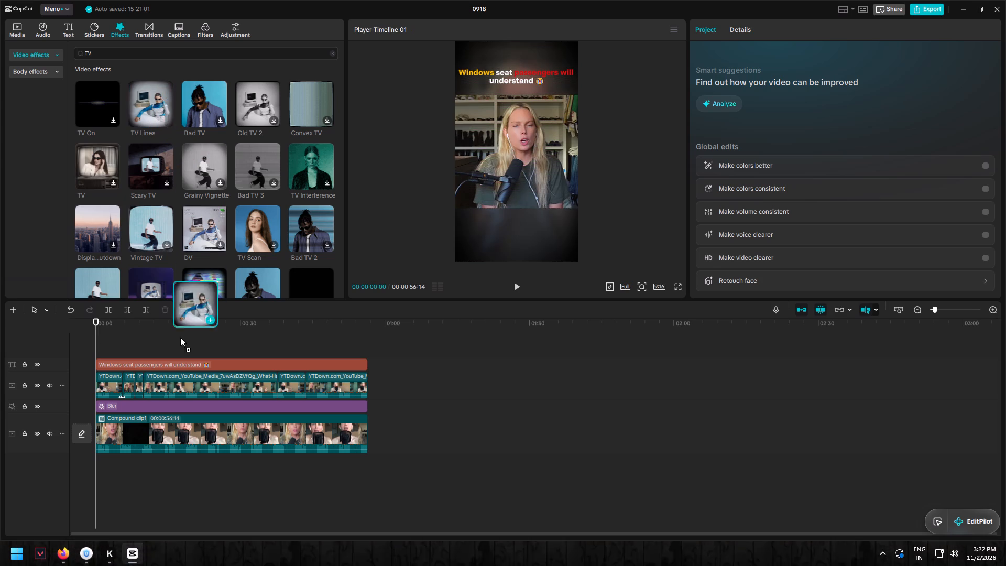
drag(180, 337, 148, 411)
click(148, 411)
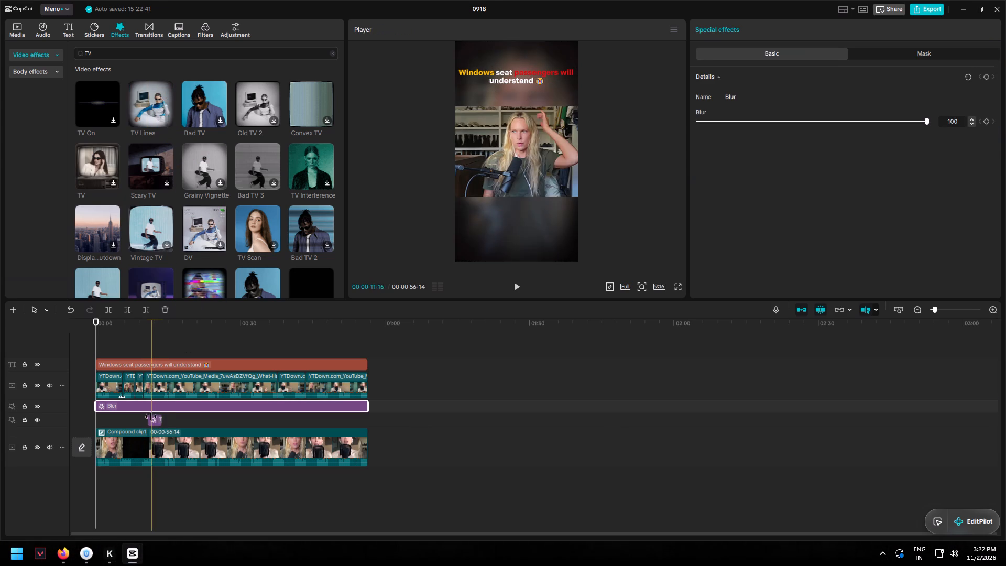
click(153, 419)
drag(150, 419, 62, 425)
click(62, 425)
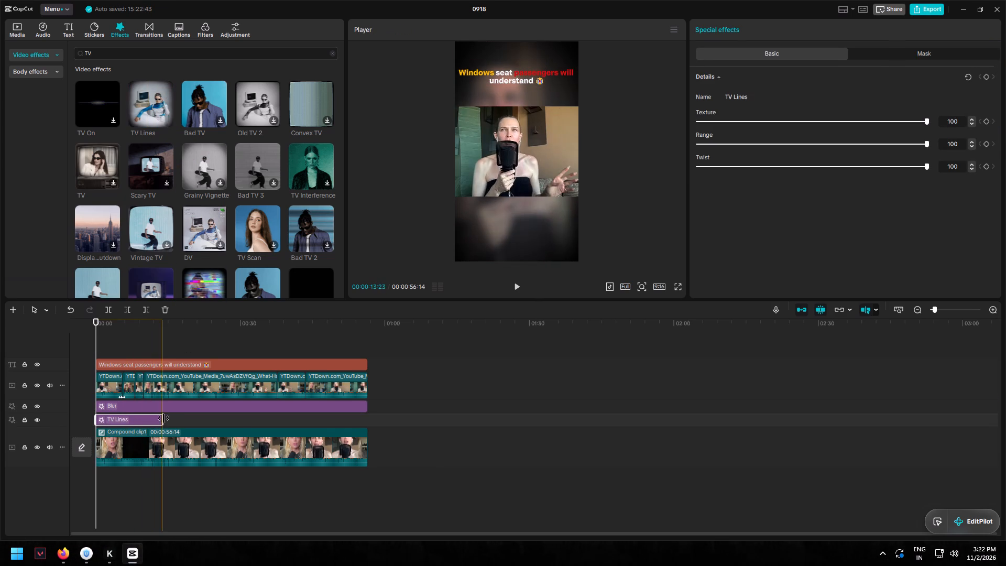
drag(162, 420, 364, 424)
click(364, 424)
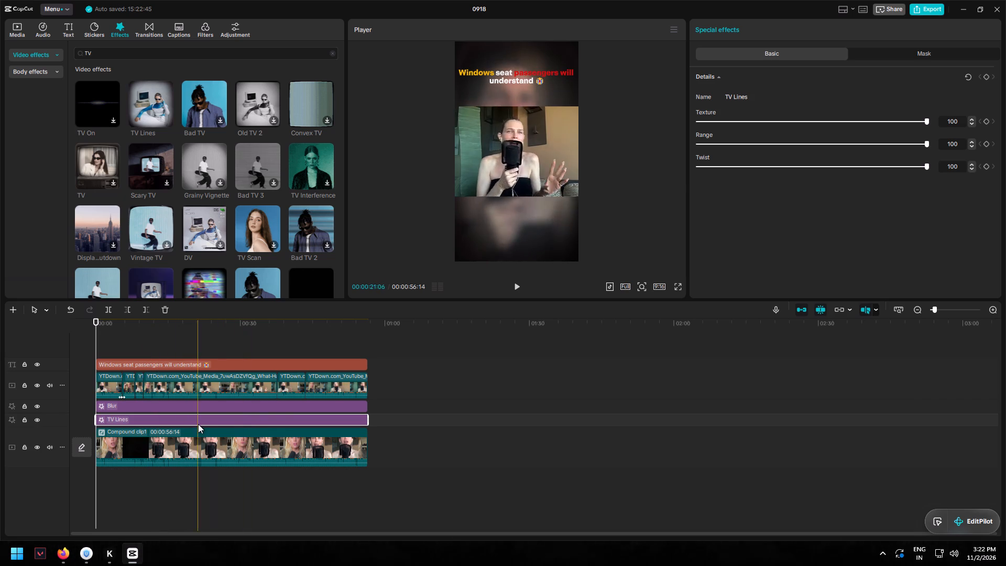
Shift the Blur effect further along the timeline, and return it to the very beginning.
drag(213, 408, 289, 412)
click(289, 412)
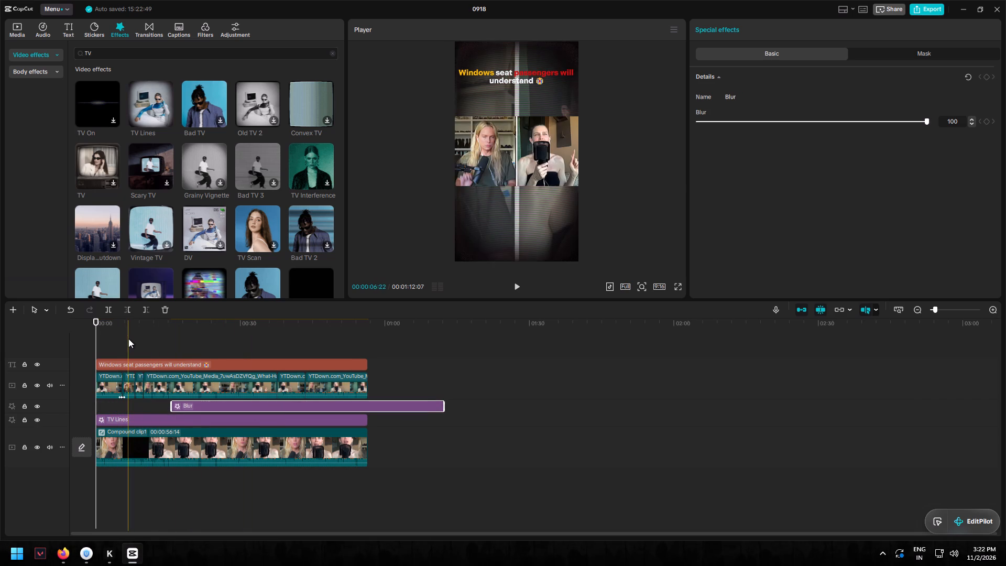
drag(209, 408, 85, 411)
Set the TV Lines effect's Range to 0, leaving its Twist at 100.
double_click(163, 332)
double_click(175, 424)
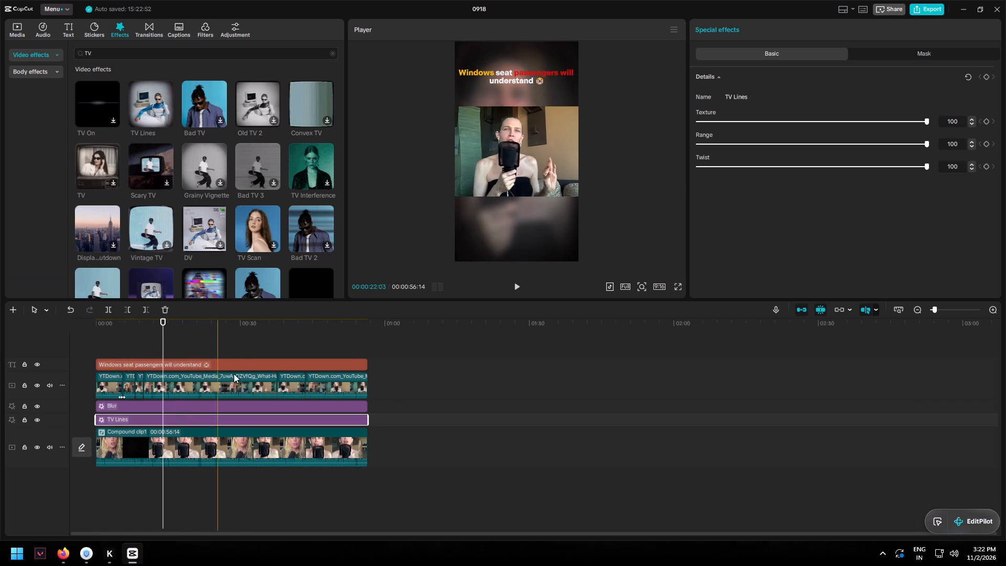
drag(848, 141, 785, 145)
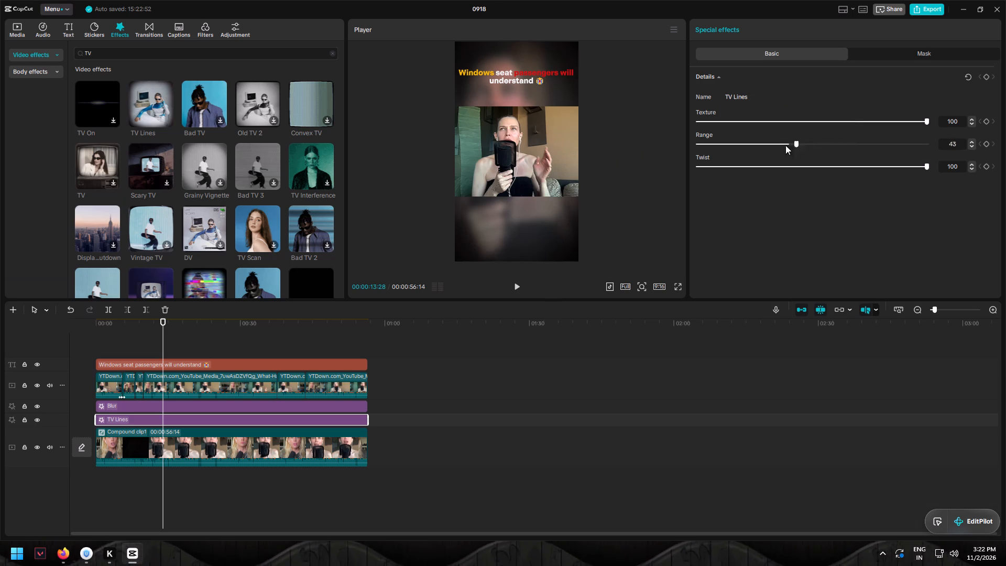
drag(785, 145, 652, 150)
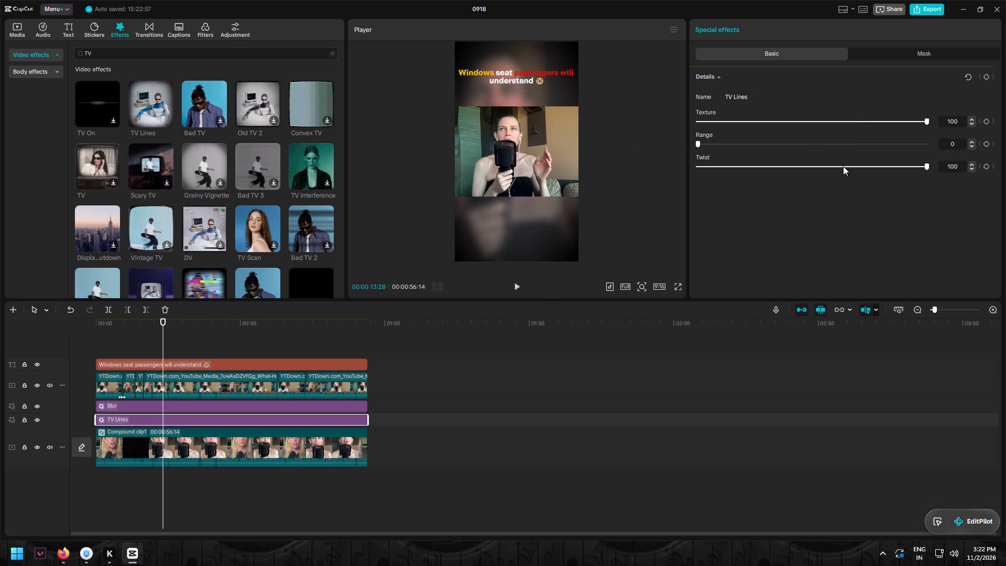
drag(843, 166, 933, 171)
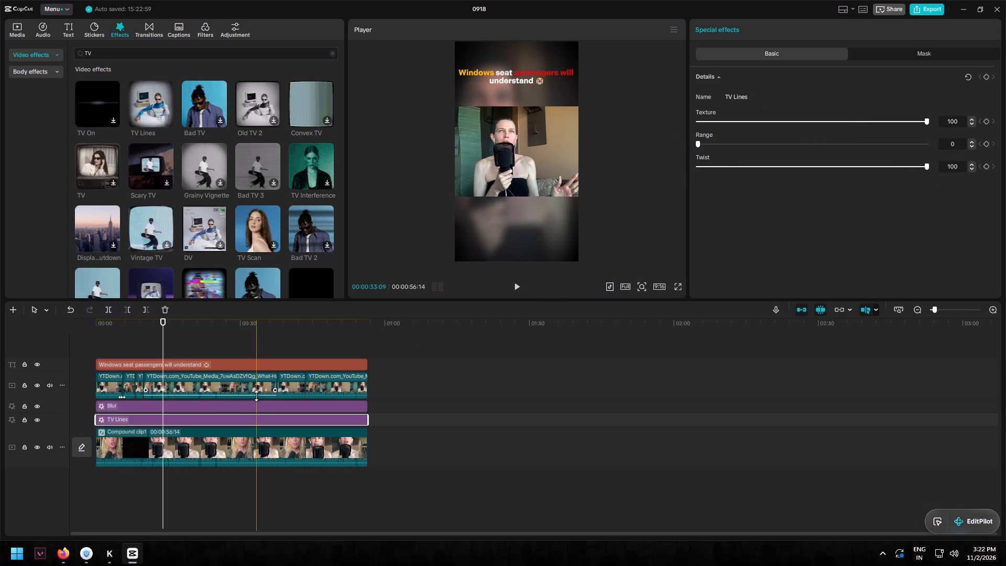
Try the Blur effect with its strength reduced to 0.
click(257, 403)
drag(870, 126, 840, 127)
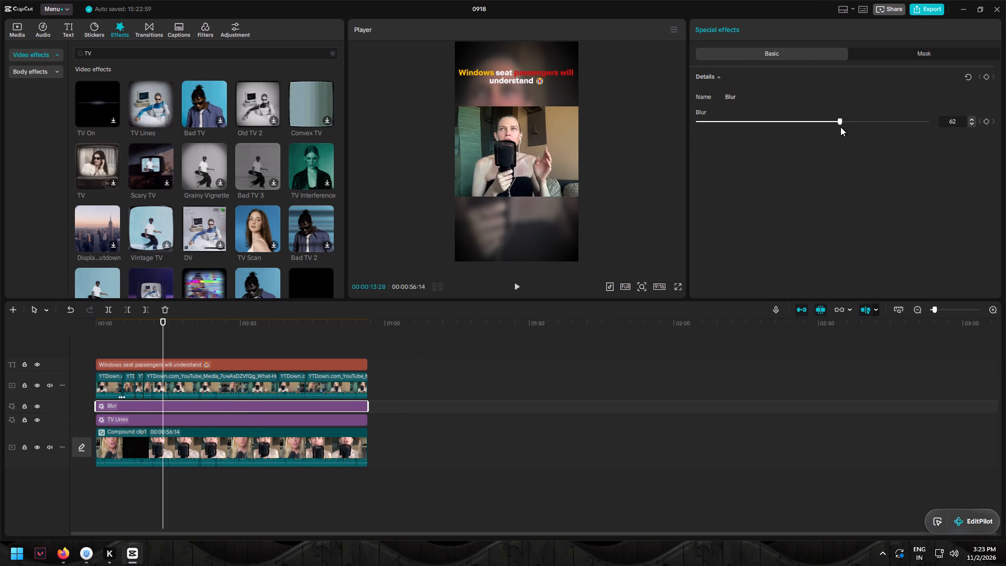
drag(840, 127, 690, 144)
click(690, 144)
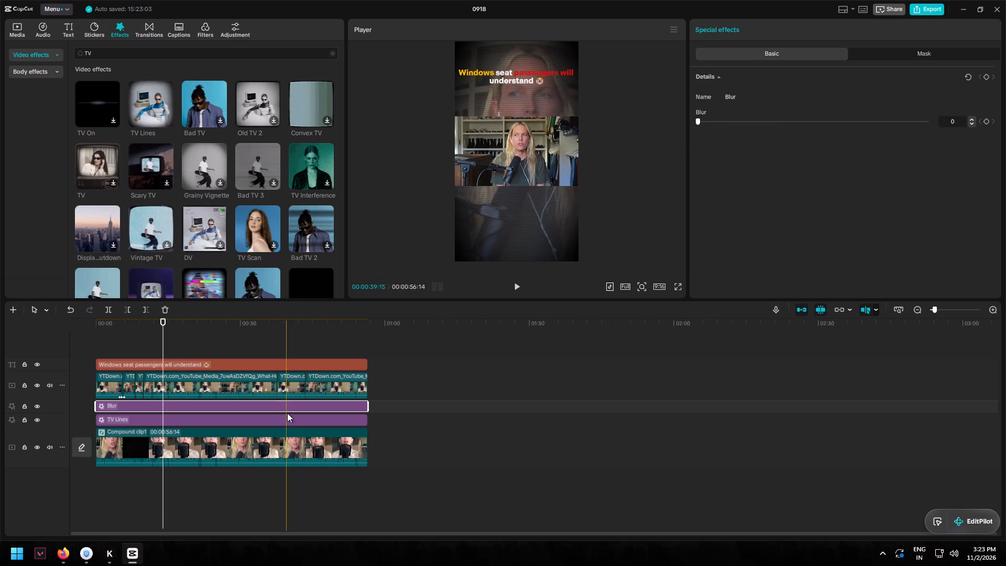
Set the TV Lines effect's Twist to 0, with Texture at 100 and Range at 0.
click(290, 416)
drag(828, 119, 754, 129)
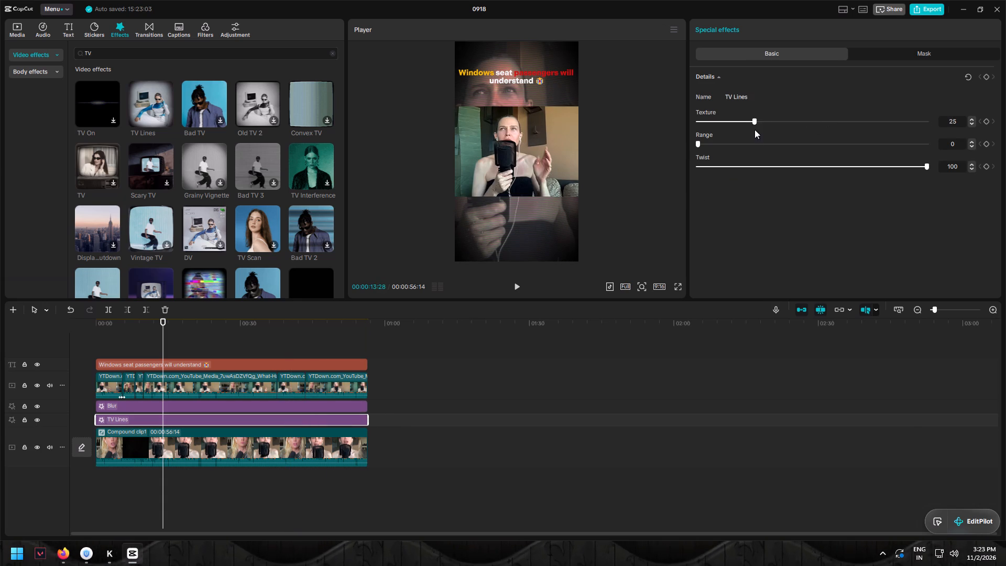
drag(754, 129, 950, 126)
drag(904, 169, 668, 180)
click(668, 180)
click(228, 406)
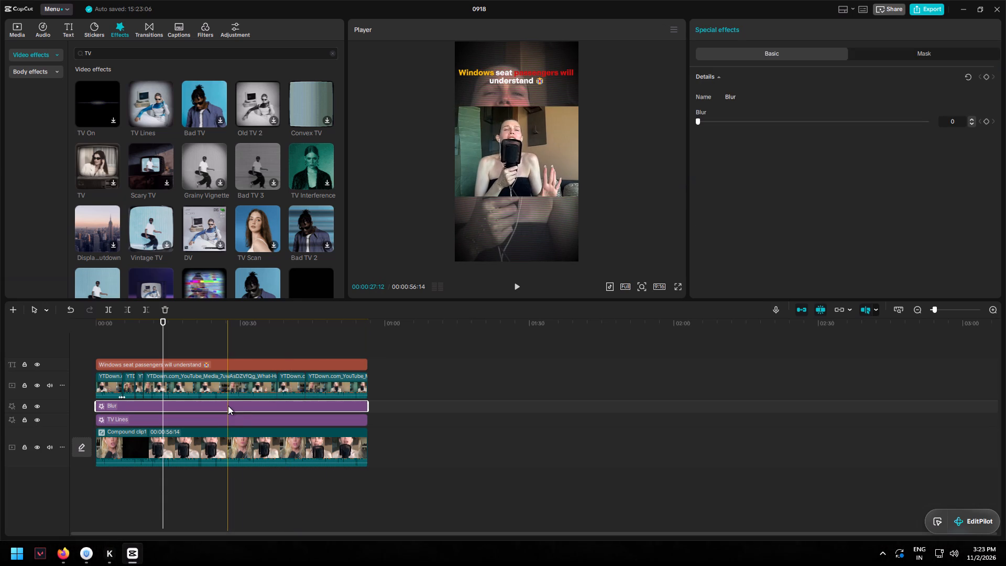
click(227, 421)
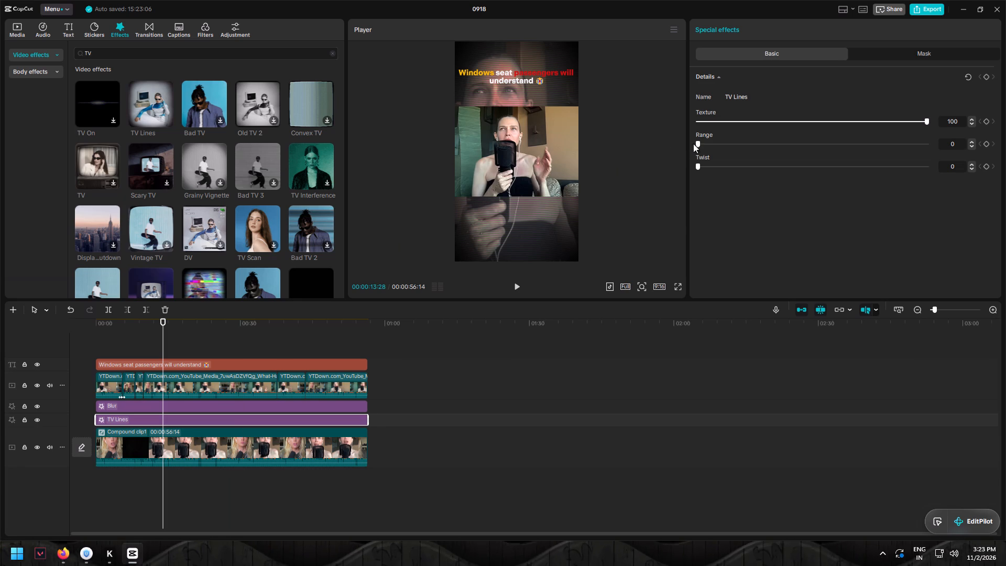
drag(700, 147, 672, 150)
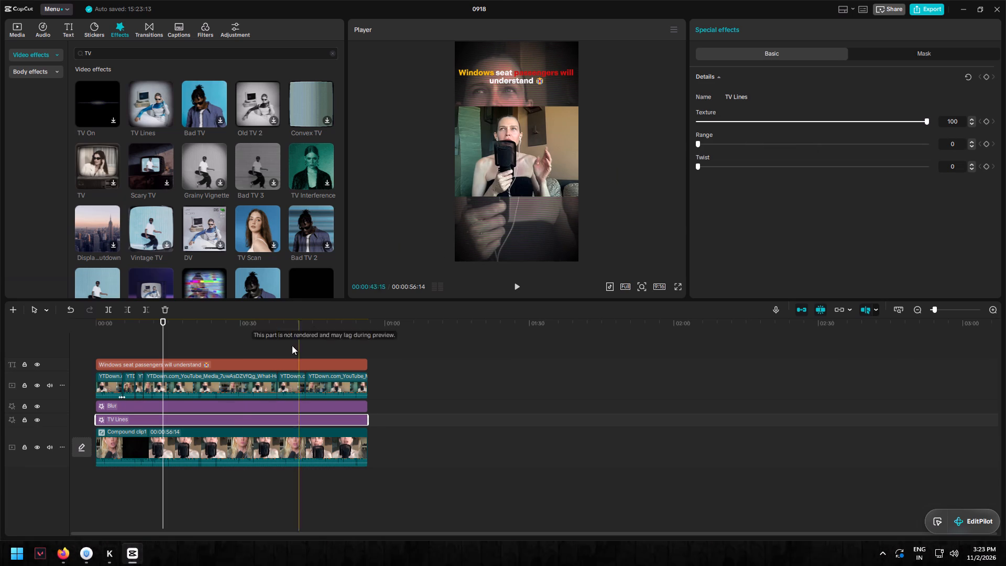
Set the Blur effect's strength to 100.
double_click(240, 402)
drag(705, 123, 823, 121)
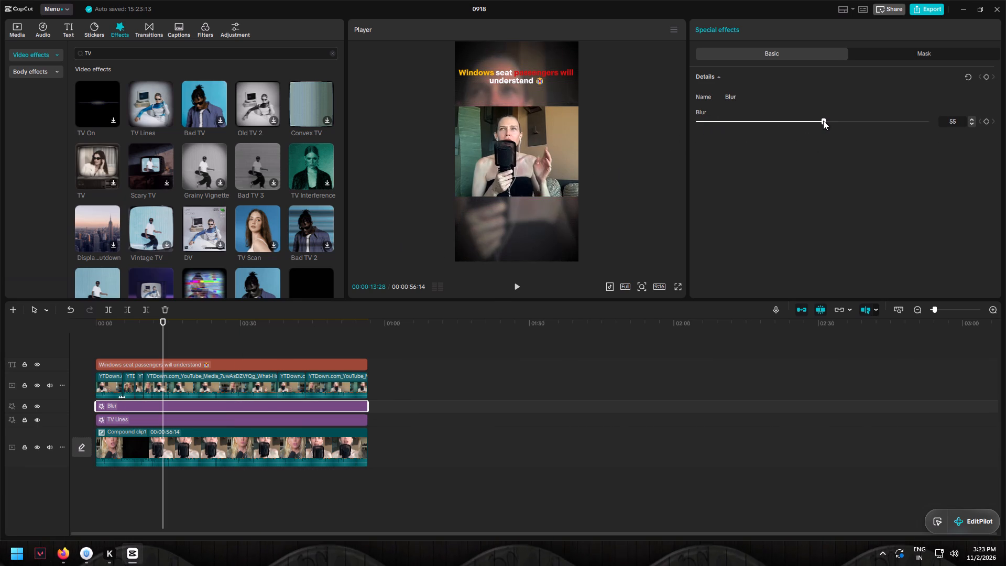
drag(823, 121, 941, 125)
click(941, 125)
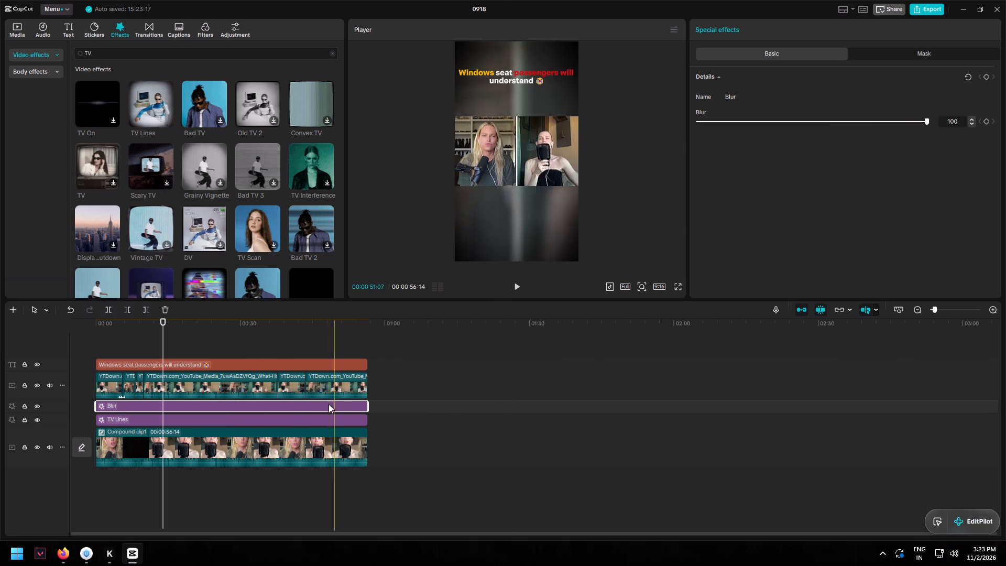
Move the TV Lines effect above the Blur effect and check the frames at the start and about 12 seconds in.
drag(286, 417, 286, 403)
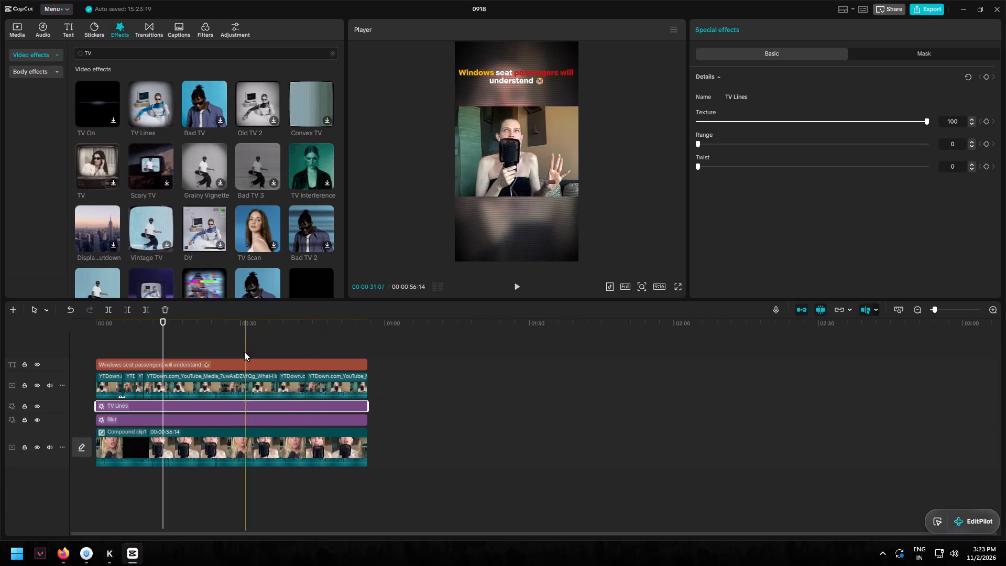
click(106, 343)
drag(106, 343, 63, 353)
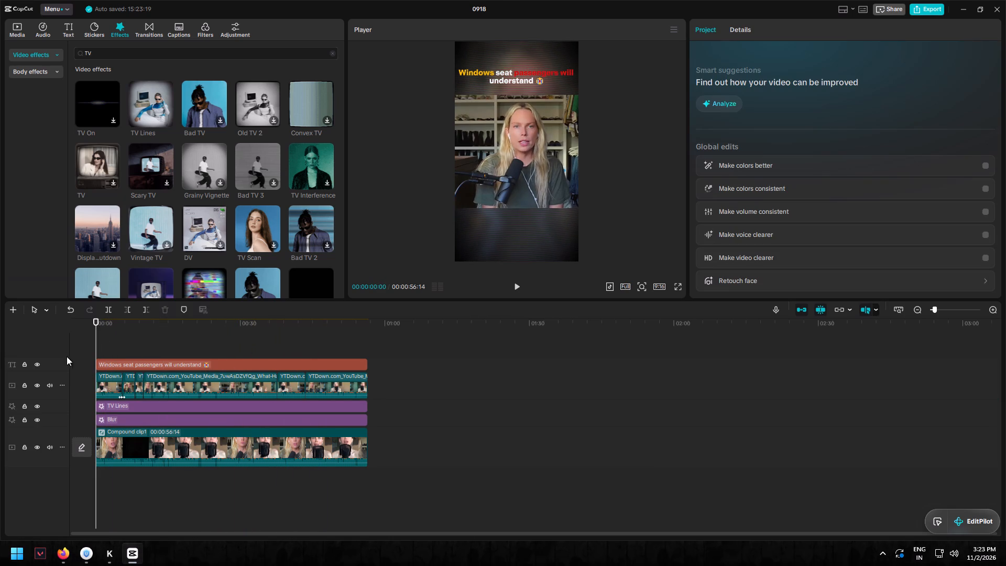
click(149, 405)
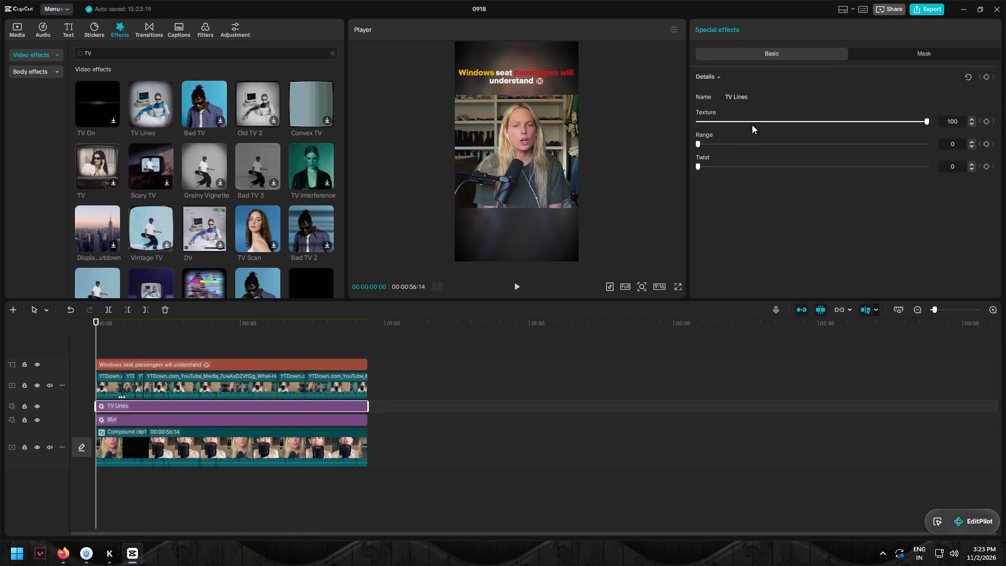
double_click(155, 343)
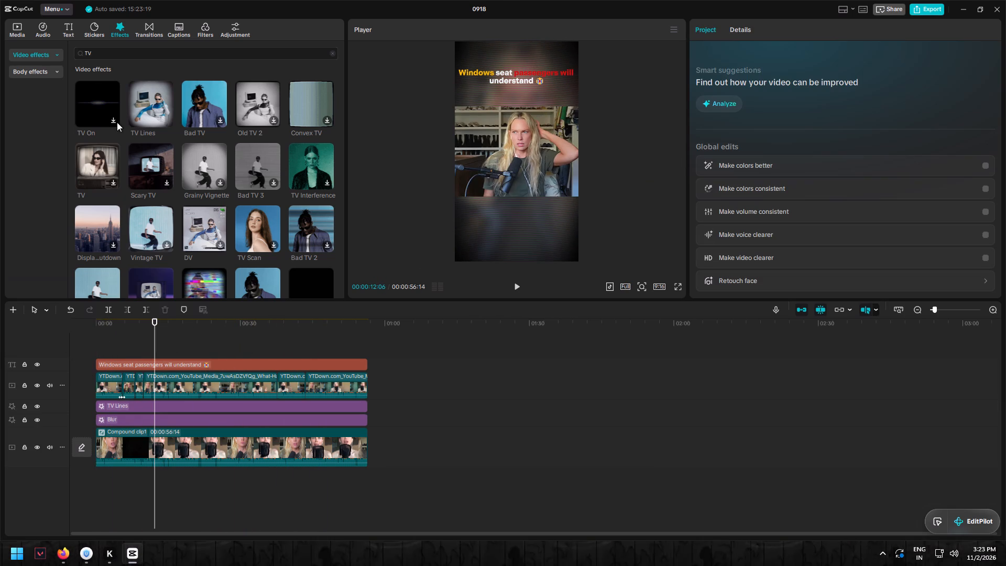
Search the effects for tv lines and replace the TV Lines effect with TV Colored Lines, placed above Blur from the timeline's start.
click(135, 59)
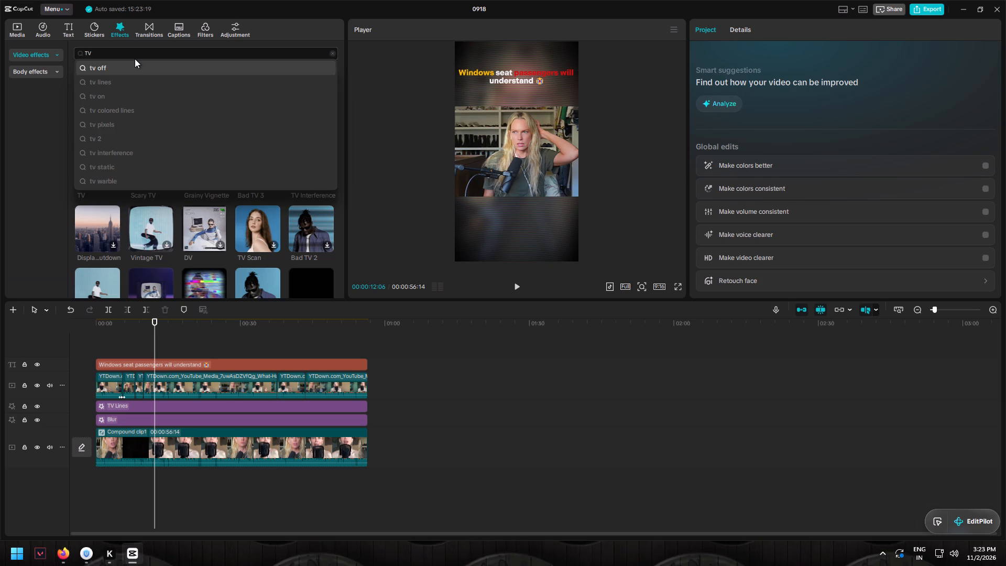
click(105, 80)
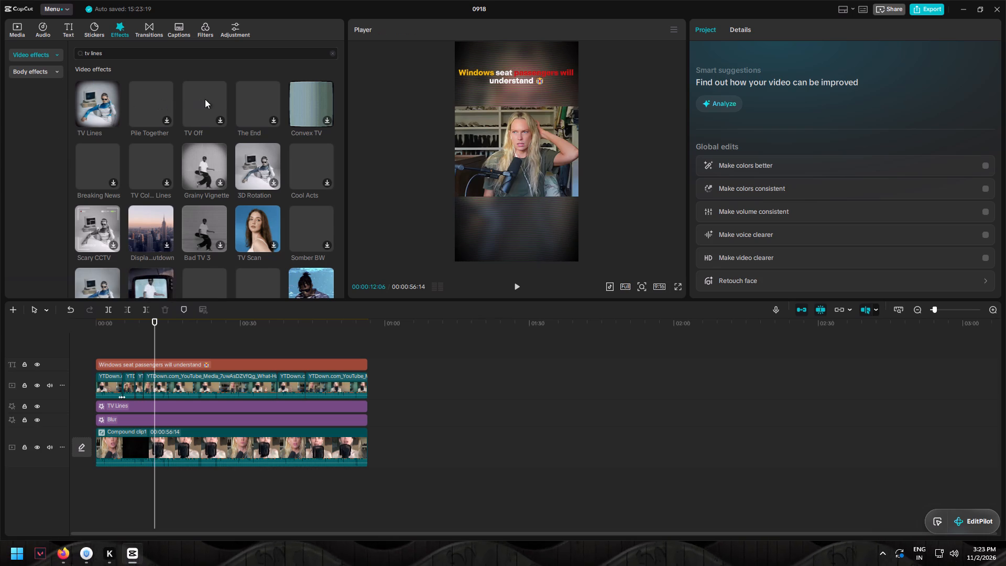
click(146, 164)
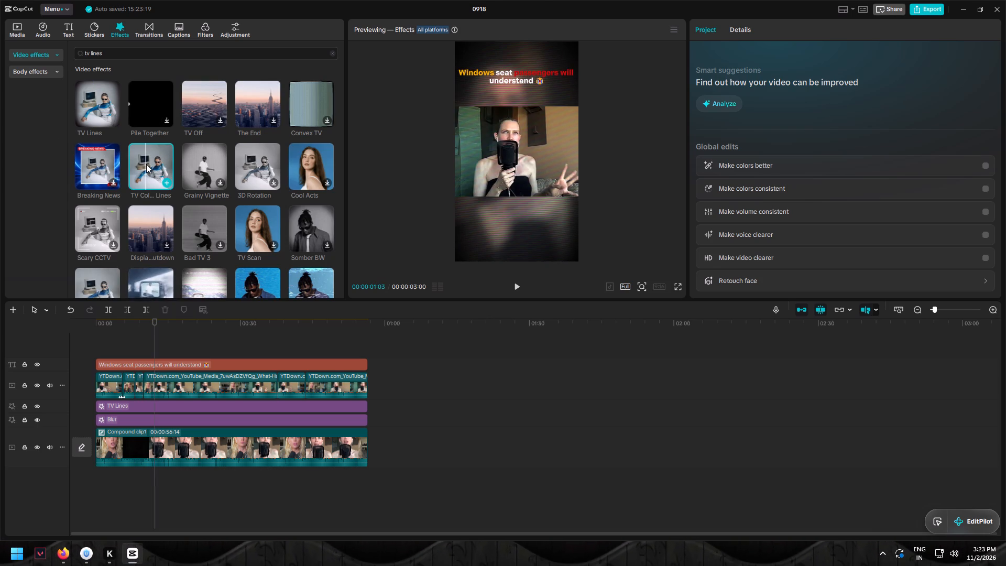
drag(155, 159, 174, 265)
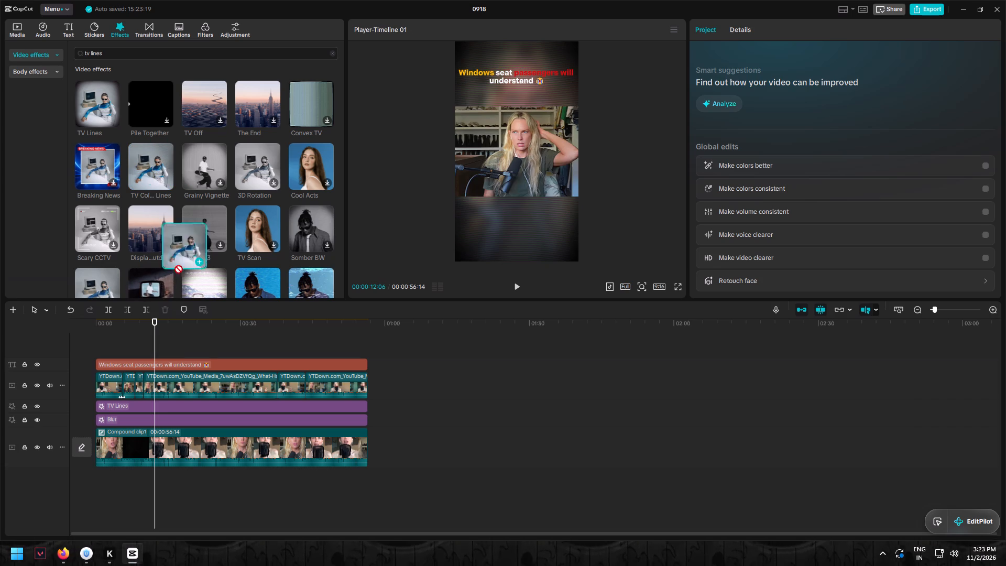
drag(174, 265, 130, 402)
click(130, 402)
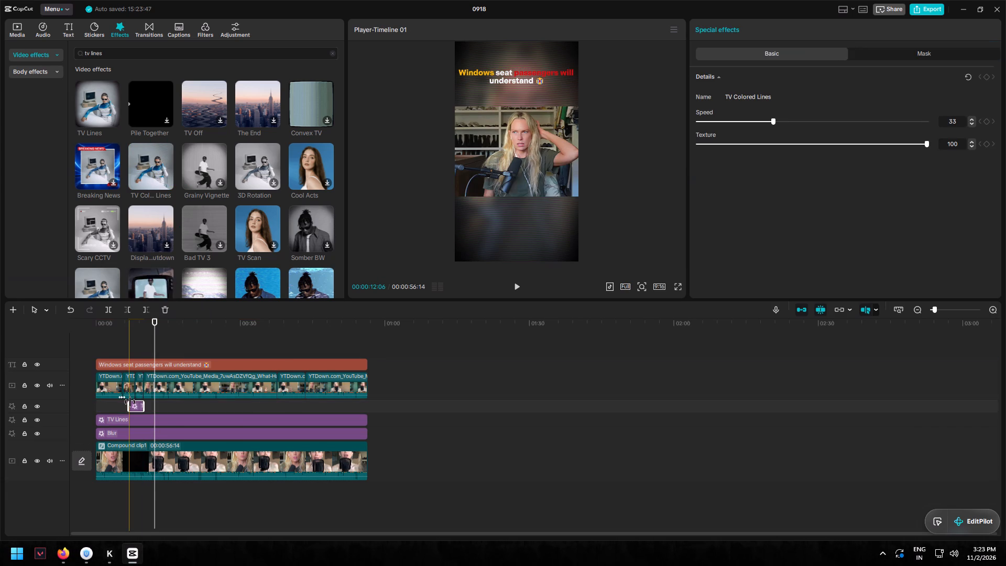
drag(128, 407, 8, 415)
click(8, 415)
click(145, 419)
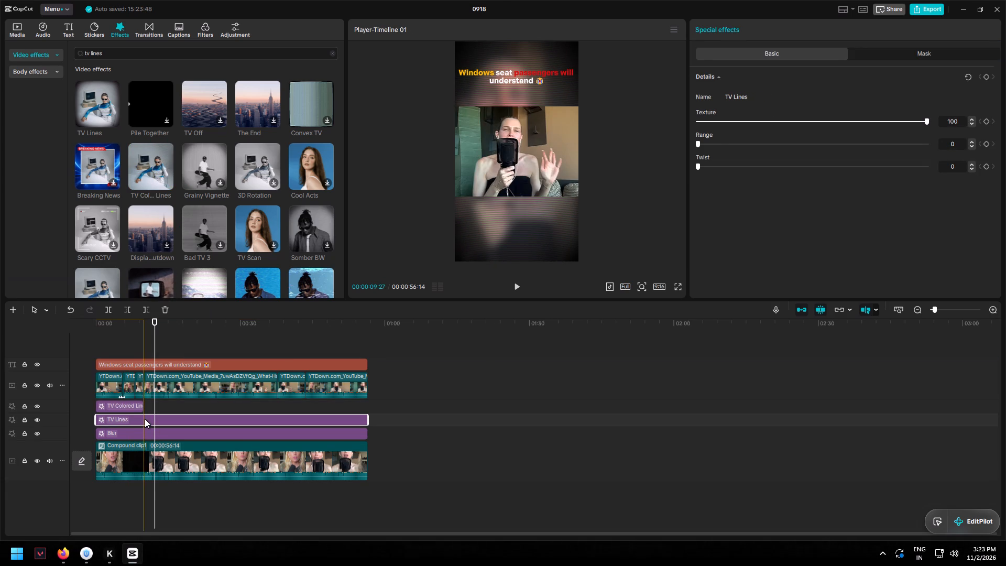
key(Delete)
scroll(95, 244, down, 1)
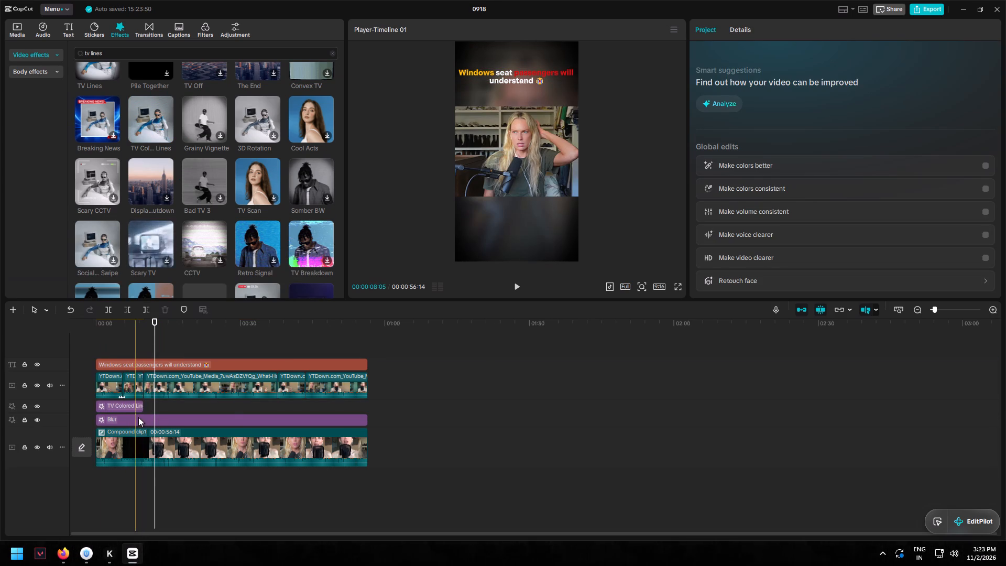
Extend the TV Colored Lines effect to the end of the video so it spans the full timeline.
double_click(139, 409)
drag(141, 408, 319, 406)
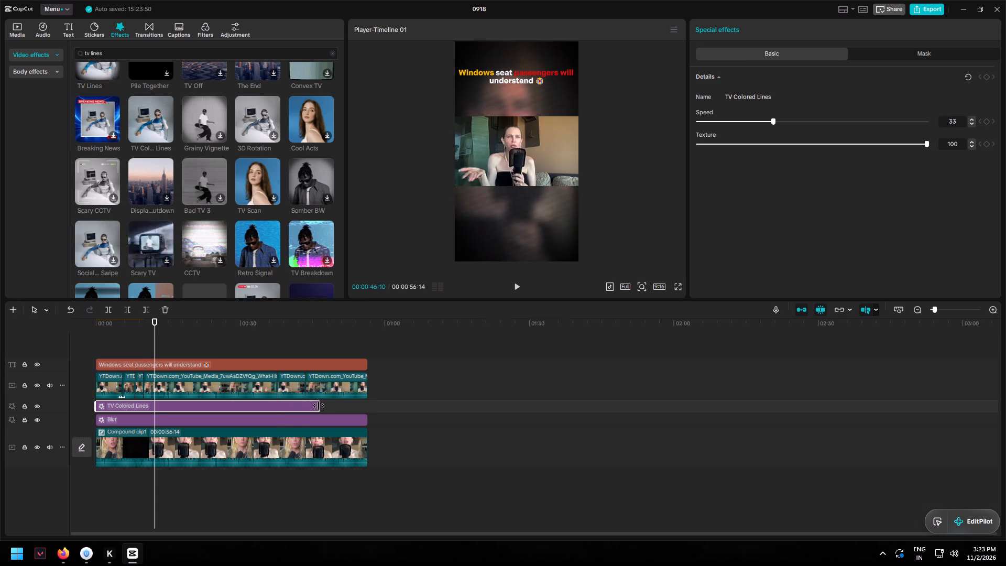
drag(319, 406, 367, 404)
Set the TV Colored Lines effect's Speed to 9 and Texture to 30, and preview it full screen from about 12 seconds.
drag(774, 118, 709, 127)
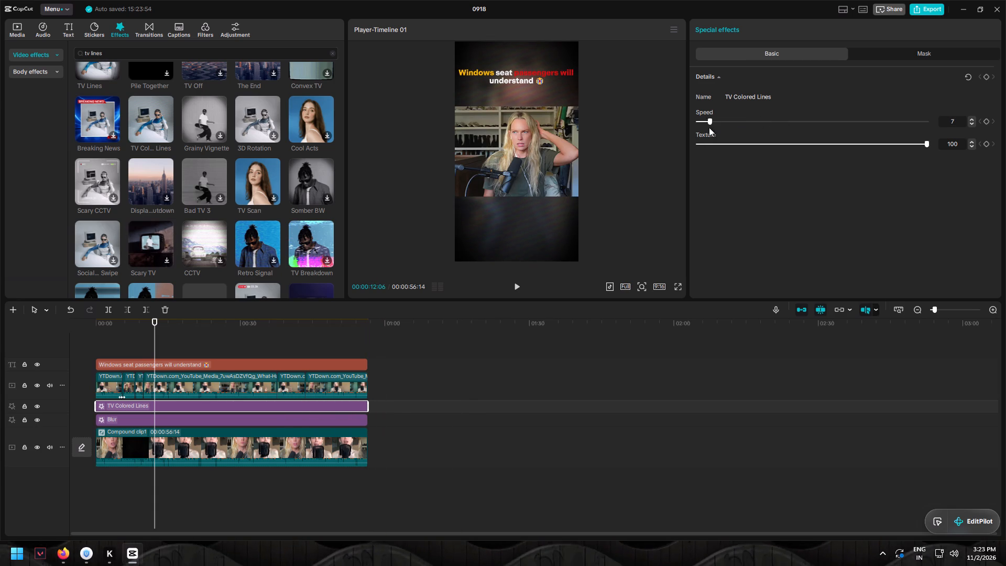
drag(709, 127, 719, 135)
click(719, 135)
drag(741, 146, 727, 154)
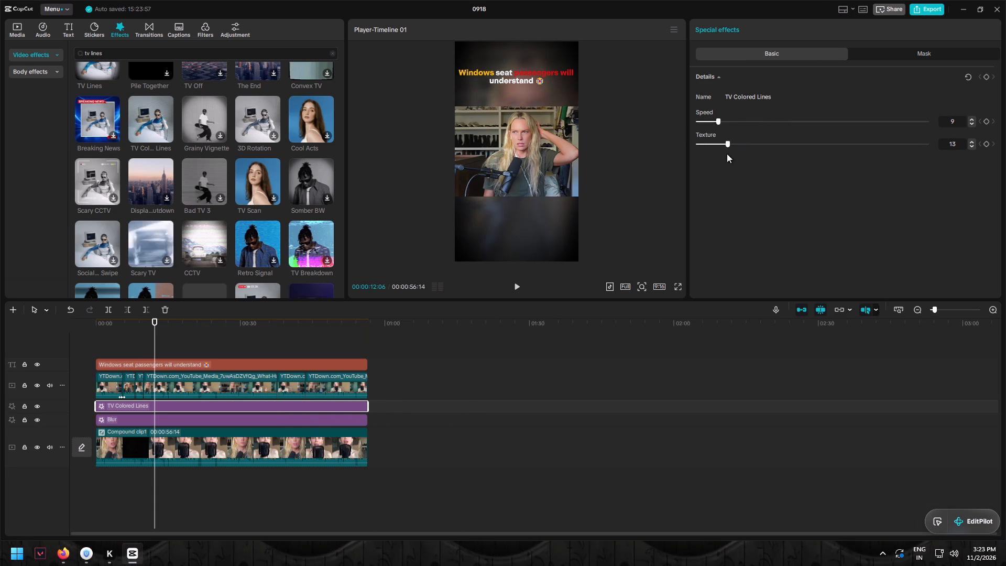
drag(727, 154, 768, 155)
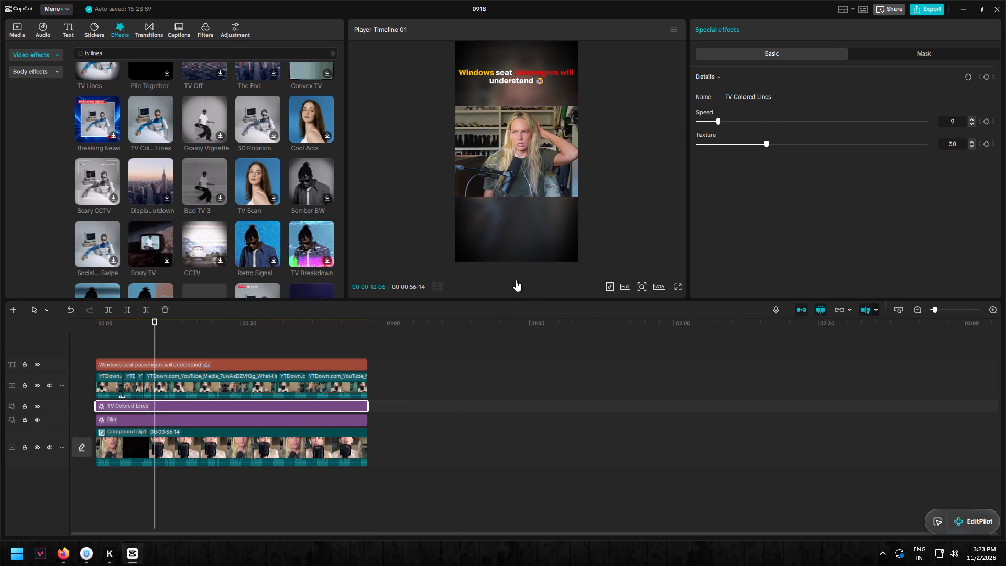
click(516, 280)
click(673, 287)
click(675, 287)
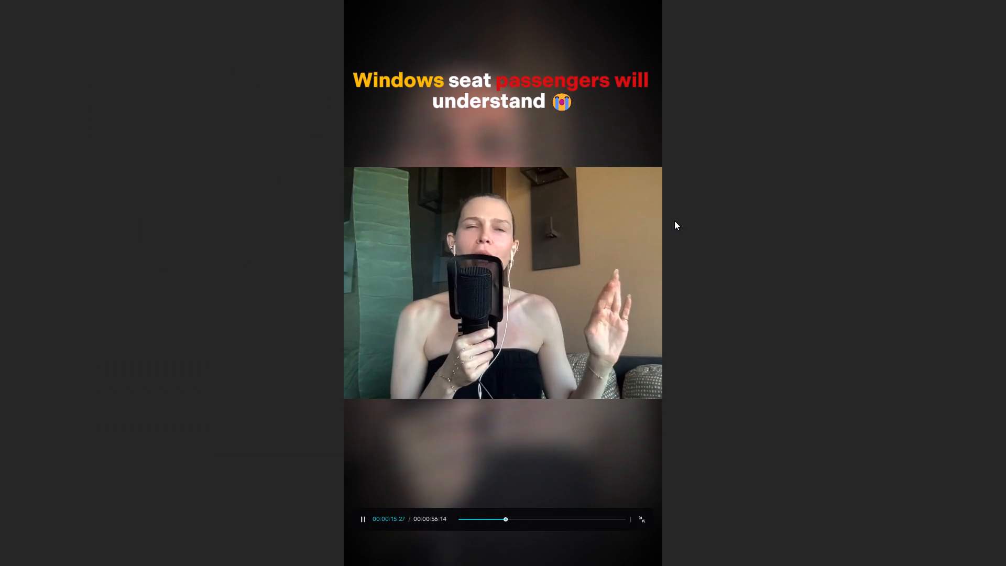
key(Escape)
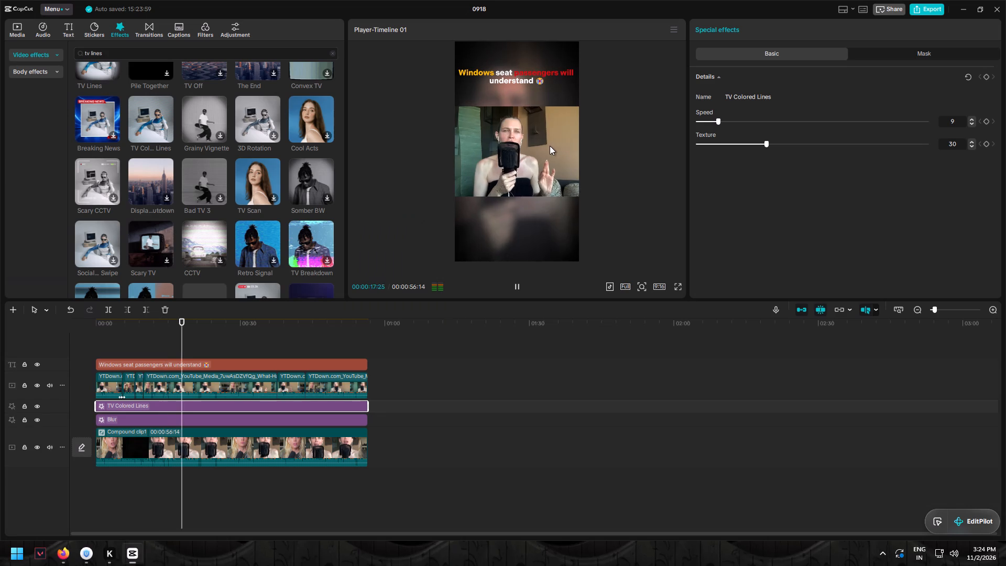
key(space)
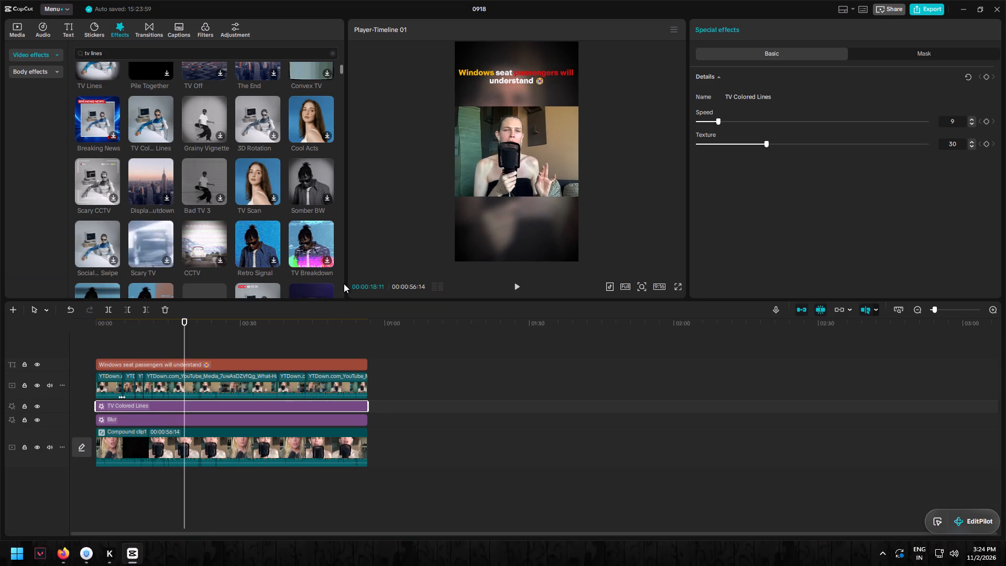
Move the "Windows seat passengers will understand" title down, closer to the main video.
click(294, 364)
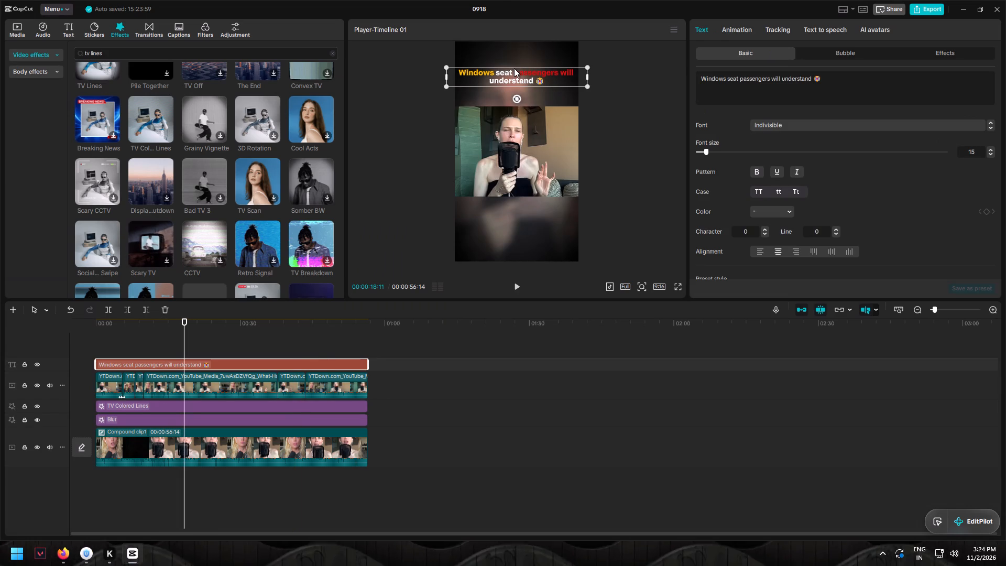
drag(516, 70, 514, 85)
click(654, 161)
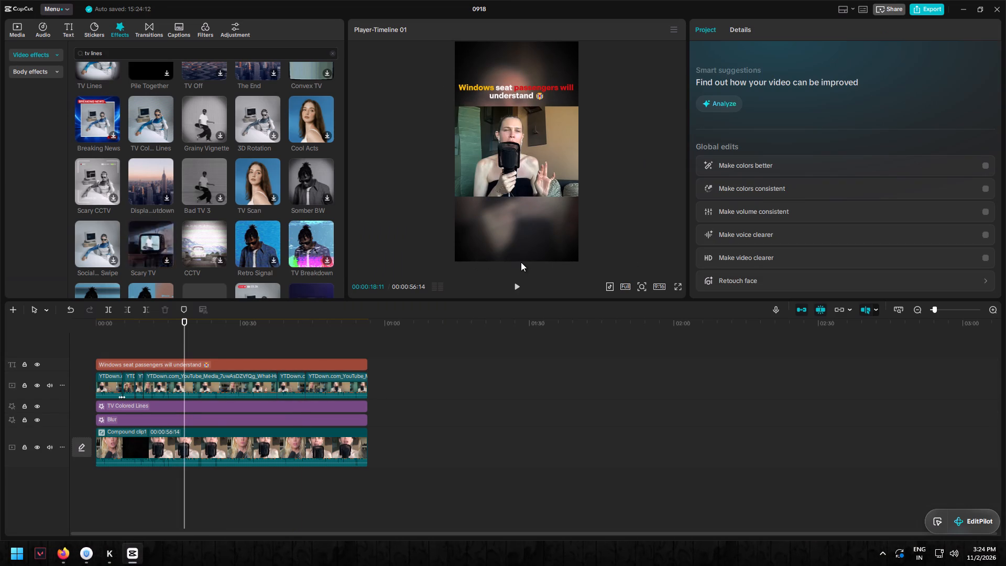
Return to the start of the timeline and generate English auto captions for the clip.
drag(182, 322, 59, 323)
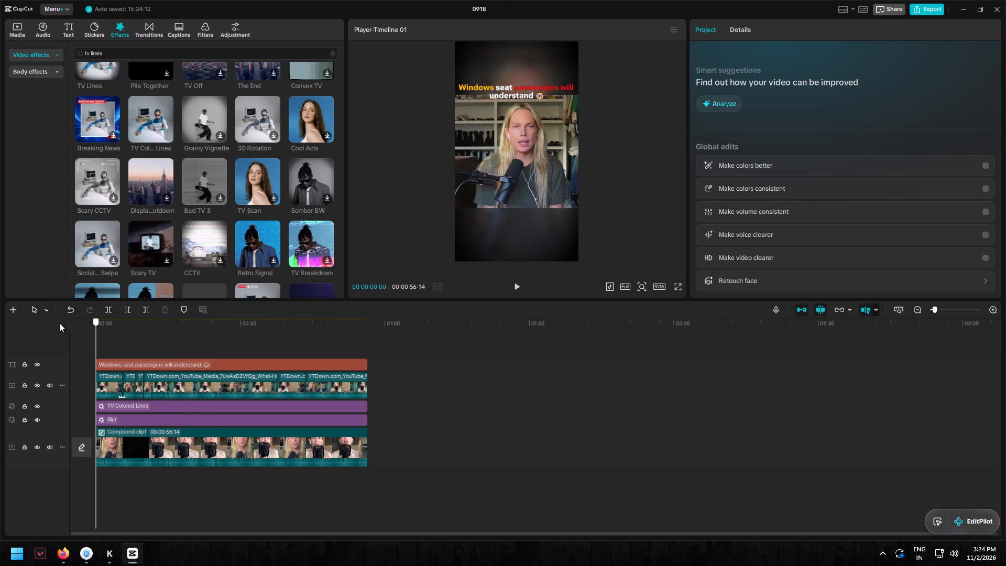
drag(59, 323, 59, 323)
scroll(176, 234, up, 10)
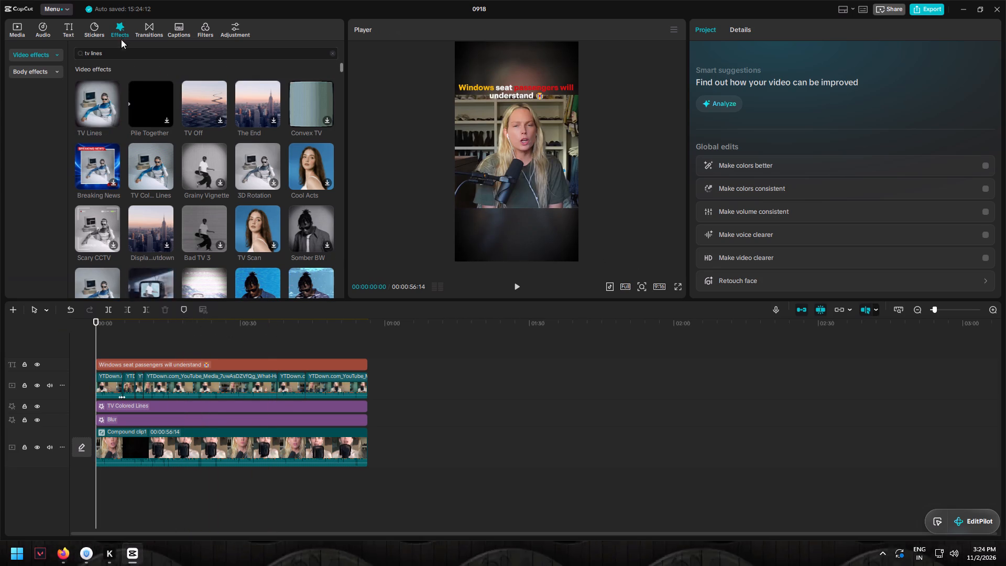
double_click(169, 26)
click(311, 287)
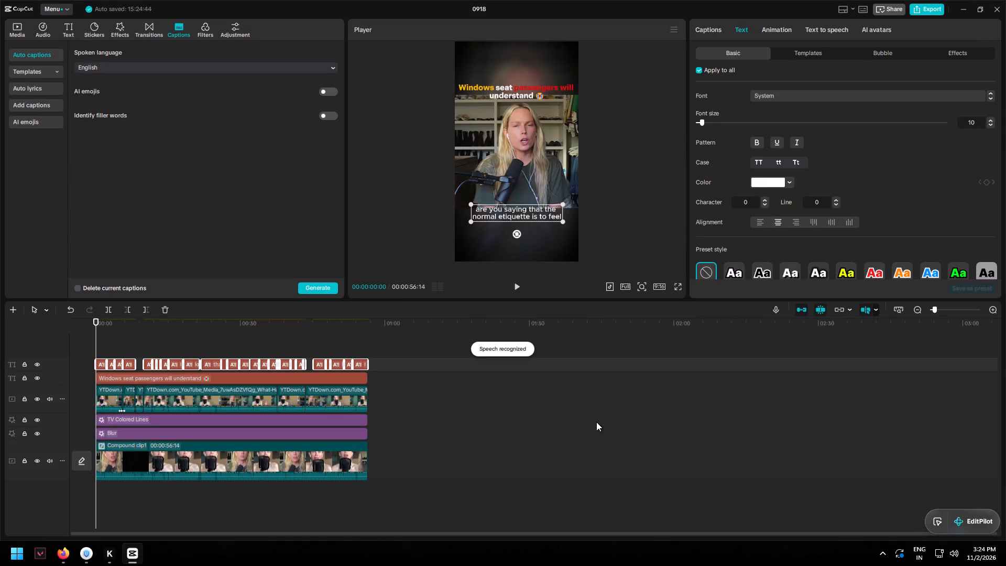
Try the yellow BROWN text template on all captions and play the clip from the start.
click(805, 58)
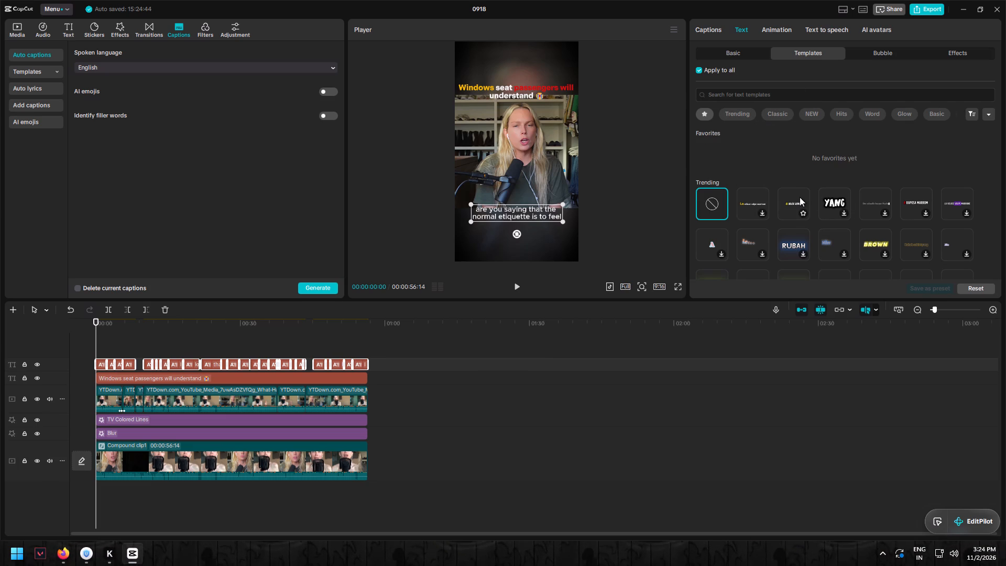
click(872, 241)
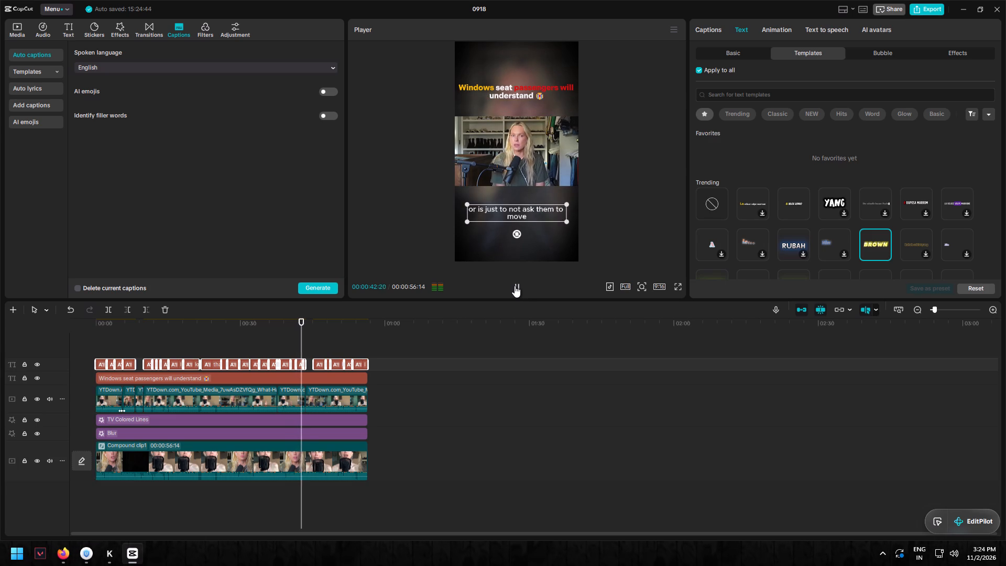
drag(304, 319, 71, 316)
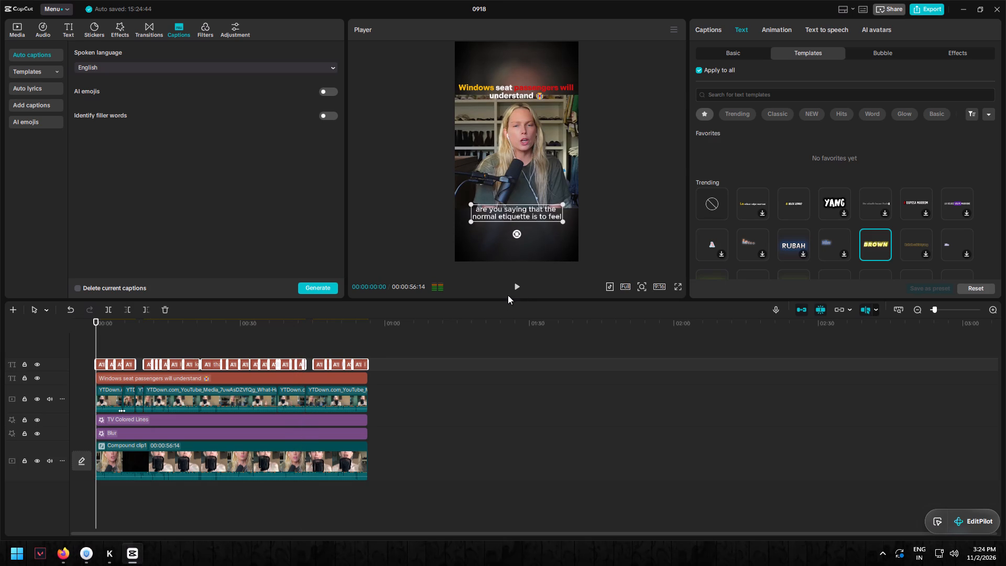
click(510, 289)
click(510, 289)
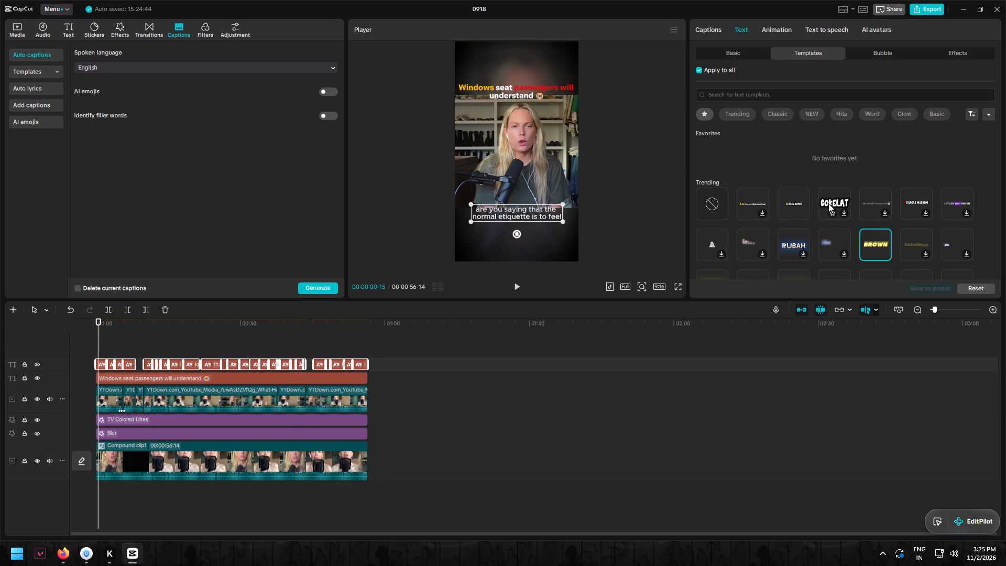
Apply the Trending template with white italic capitals and a yellow highlighted word to all captions, and preview the opening seconds full screen.
click(787, 202)
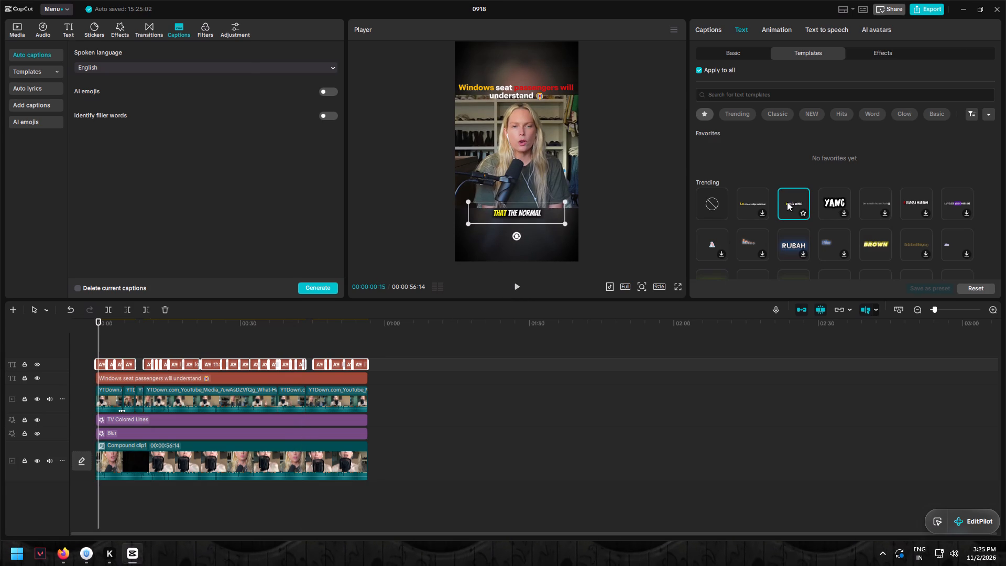
click(936, 308)
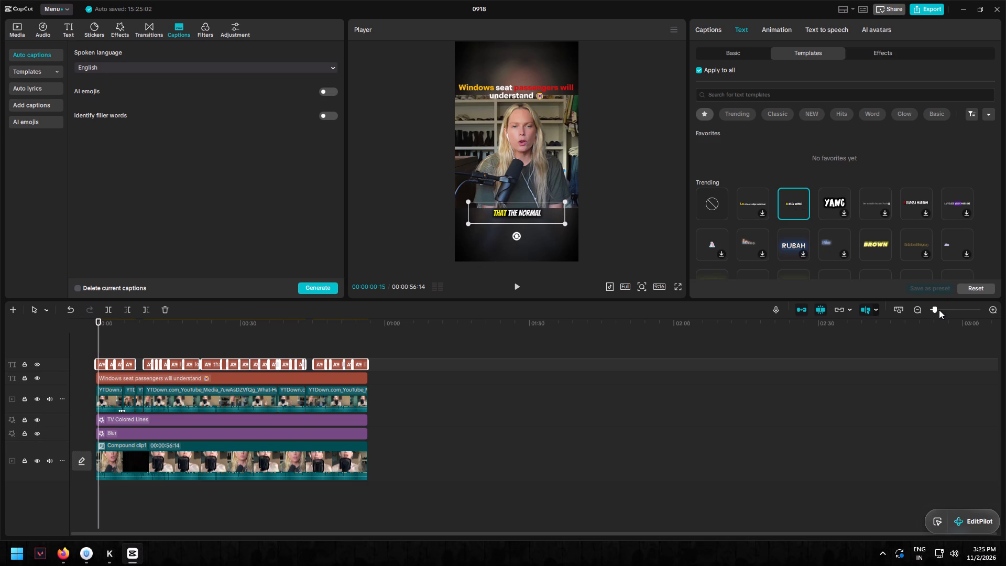
click(939, 310)
drag(97, 325, 41, 327)
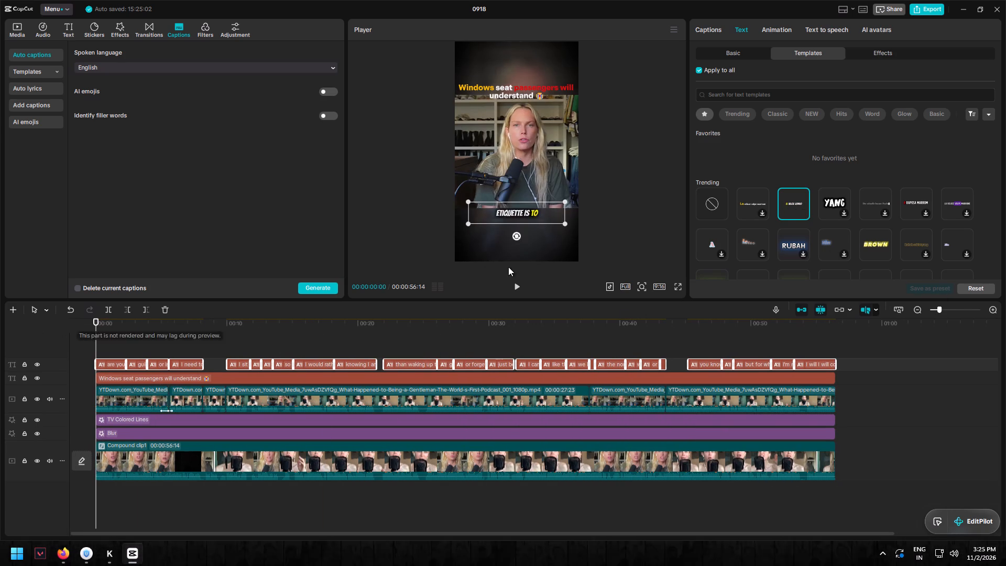
click(510, 285)
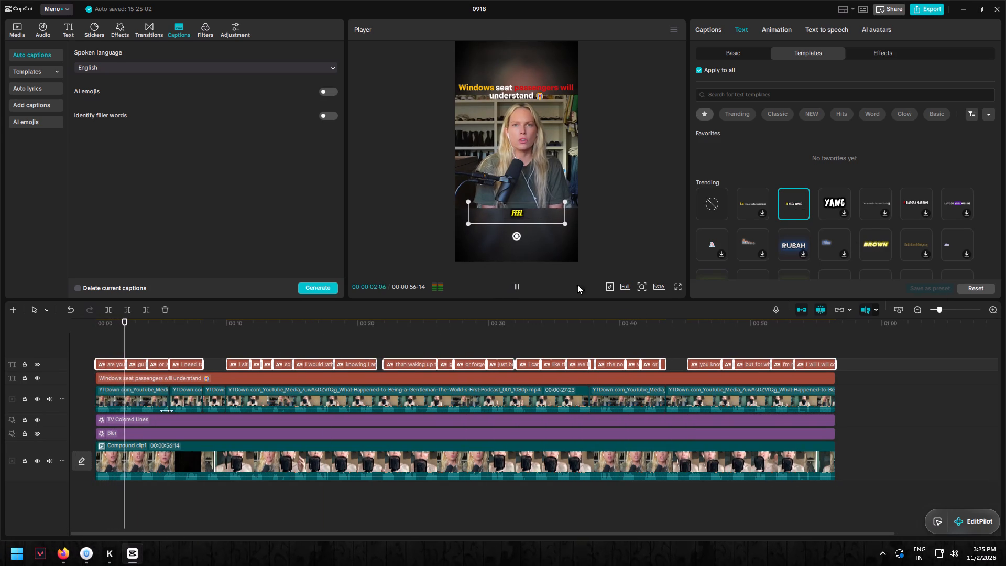
click(674, 286)
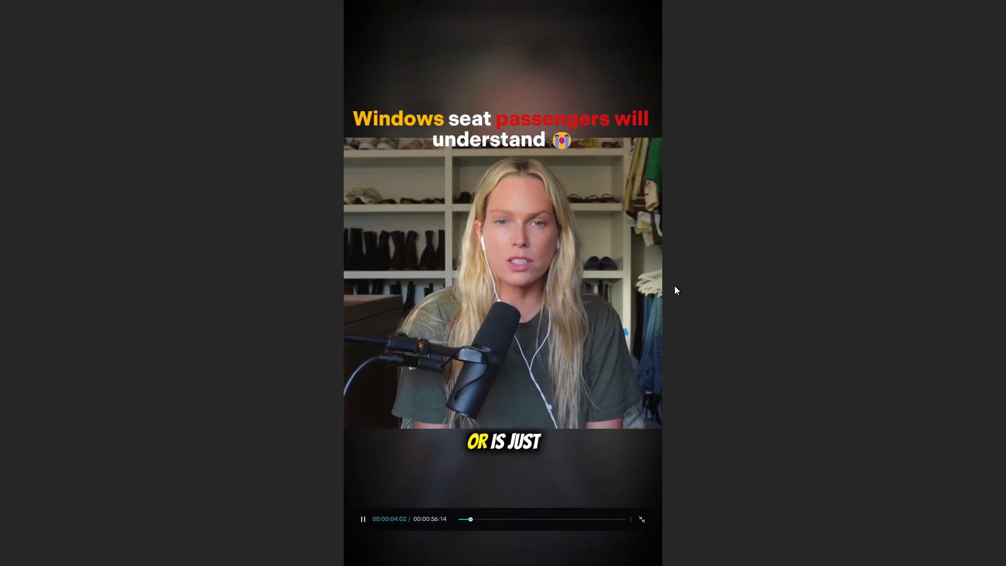
click(643, 519)
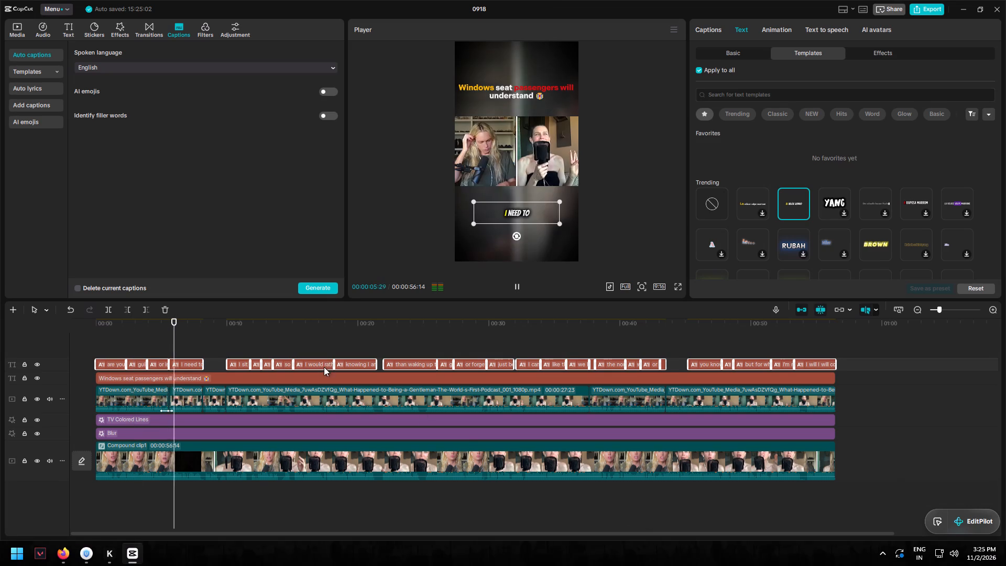
Move the title up slightly so it clears the top edge of the speaker's video in the opening shot.
click(223, 376)
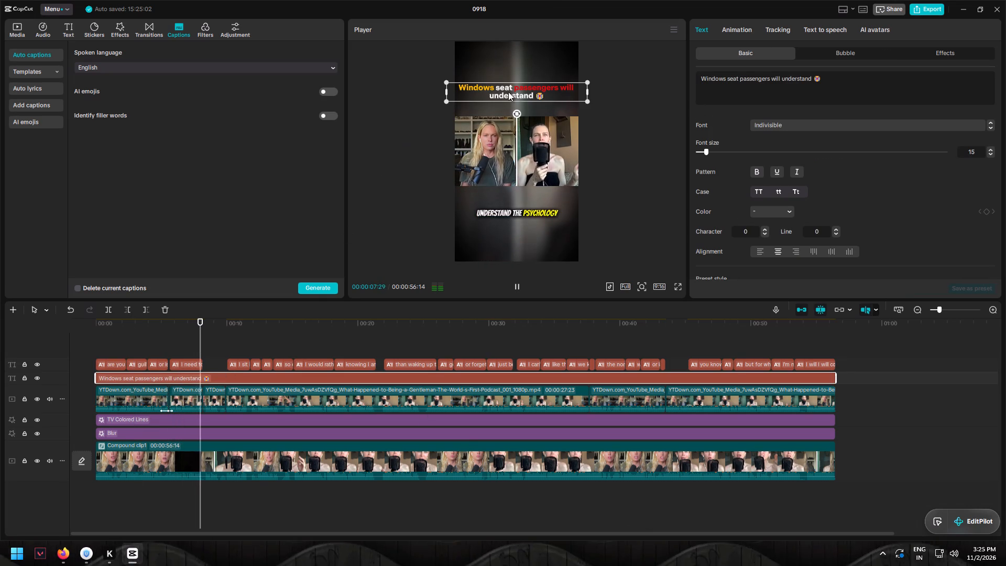
drag(515, 92, 517, 84)
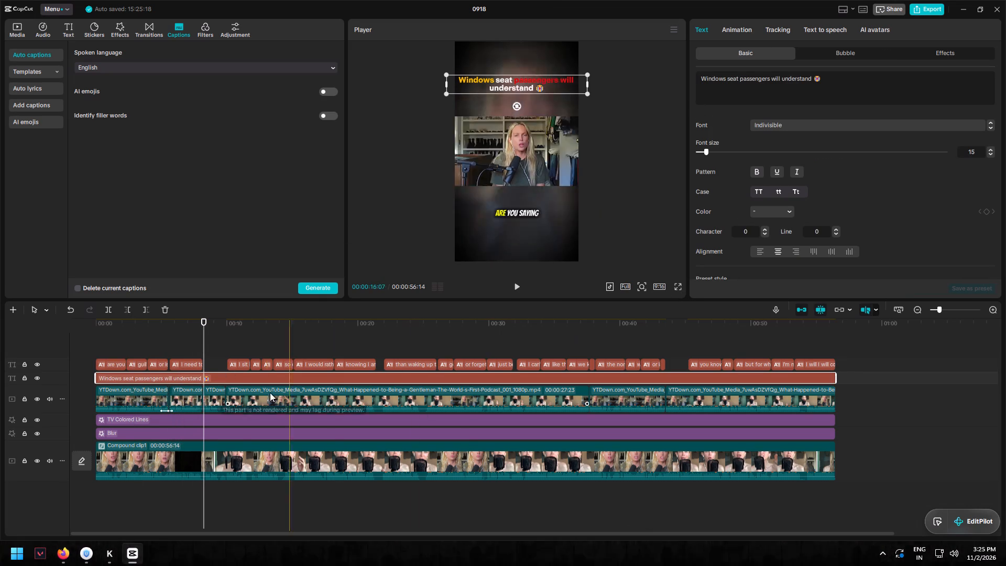
Preview the clip full screen from the start through the opening shot and the transition to the split-screen shot.
click(675, 288)
double_click(370, 522)
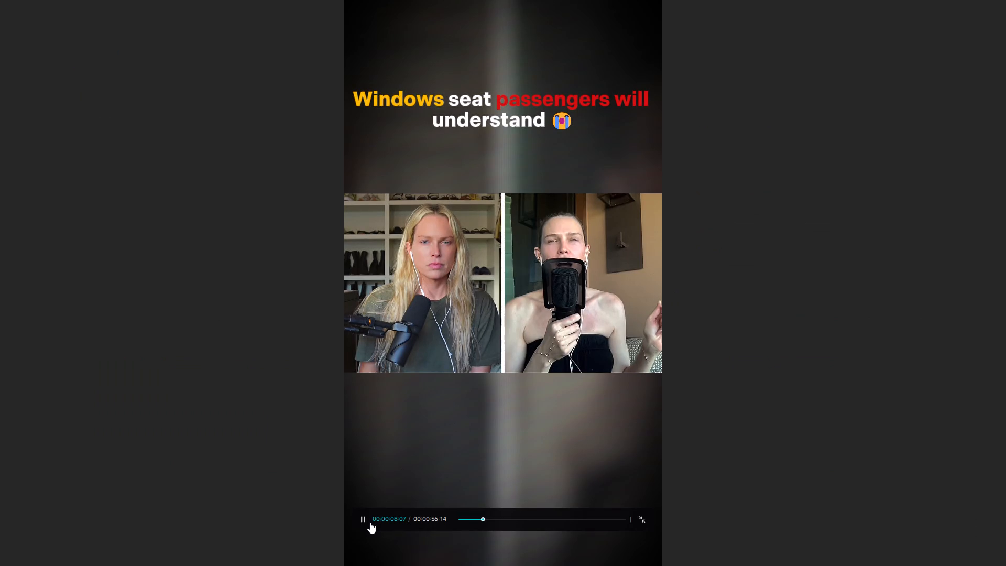
click(365, 521)
click(365, 521)
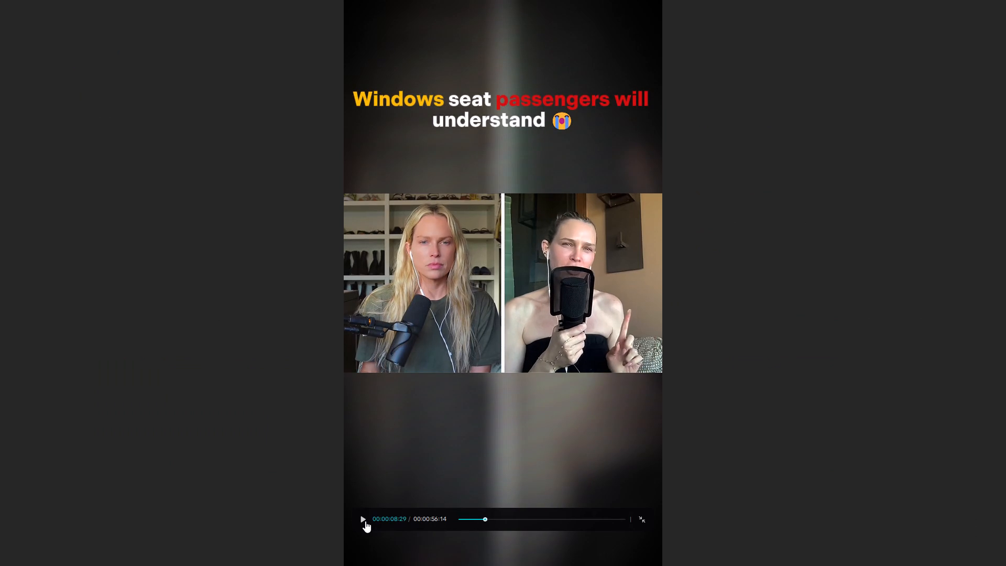
double_click(472, 518)
drag(466, 518, 439, 519)
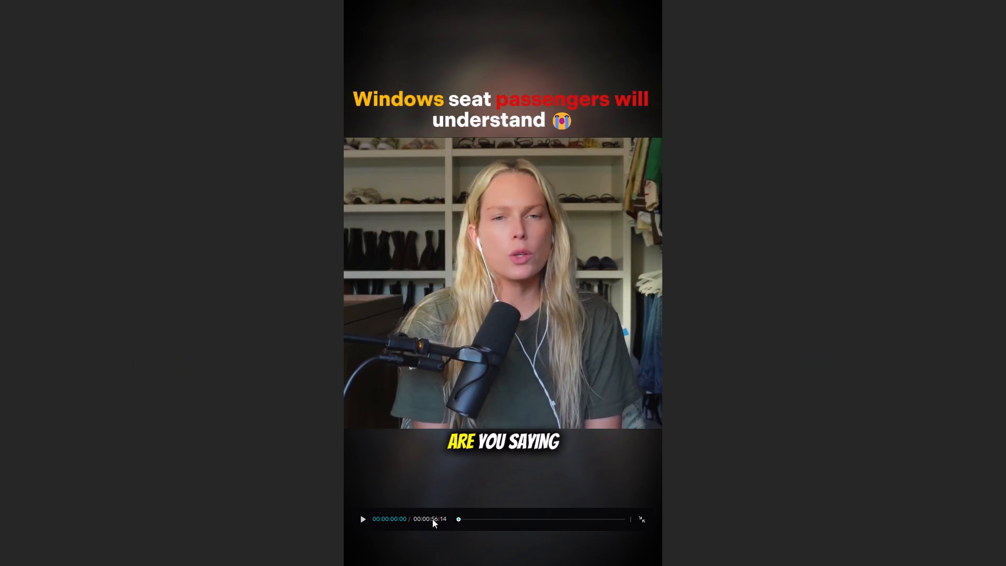
click(360, 520)
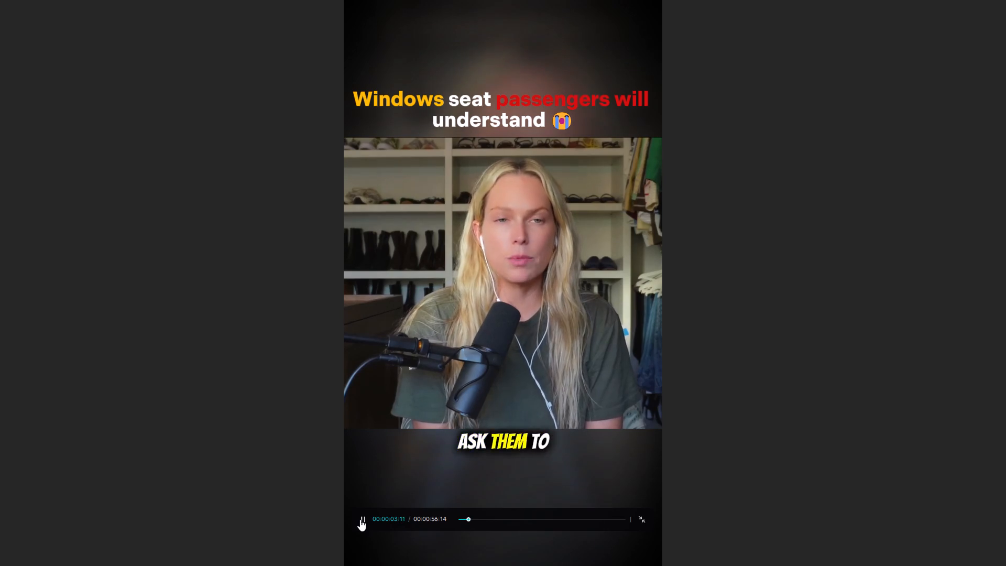
click(362, 519)
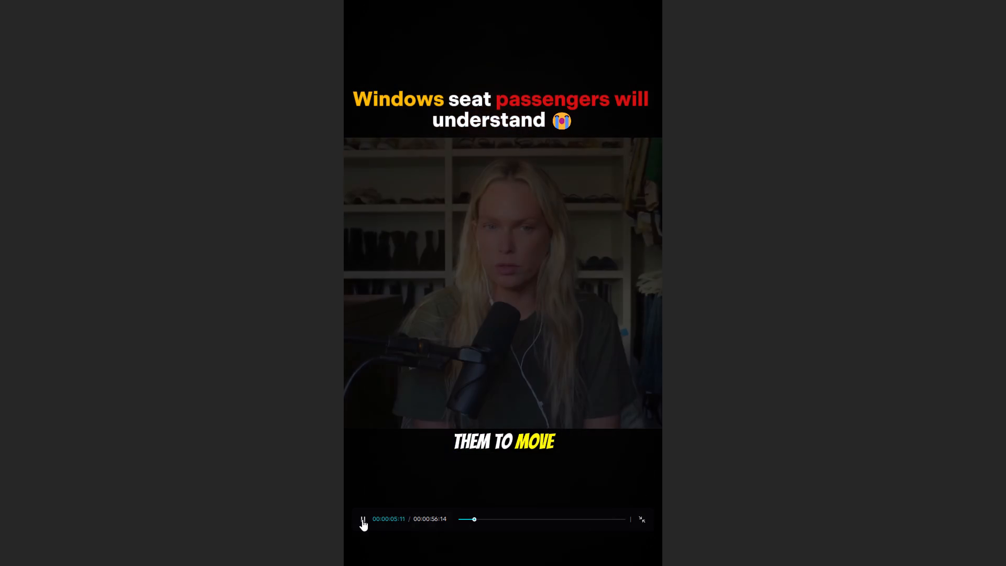
click(367, 517)
click(367, 517)
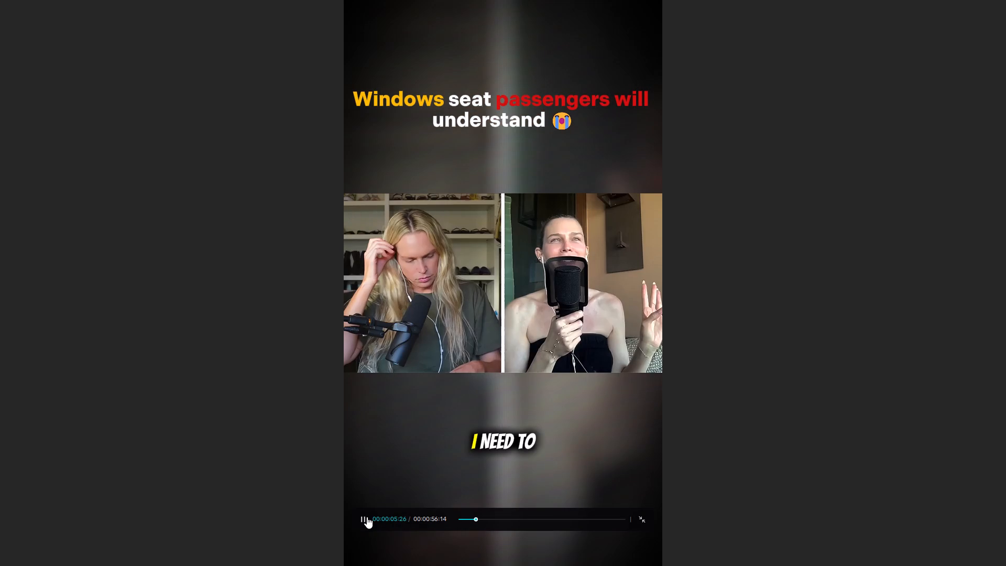
click(642, 520)
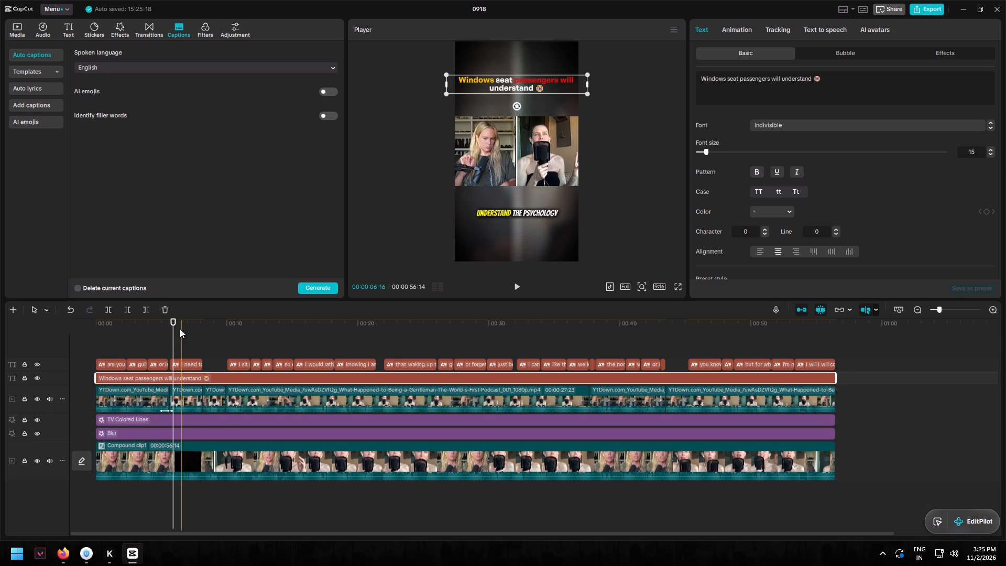
Split the title text at 00:00:05:16, in the black gap between the opening shot and the split-screen shot.
double_click(944, 308)
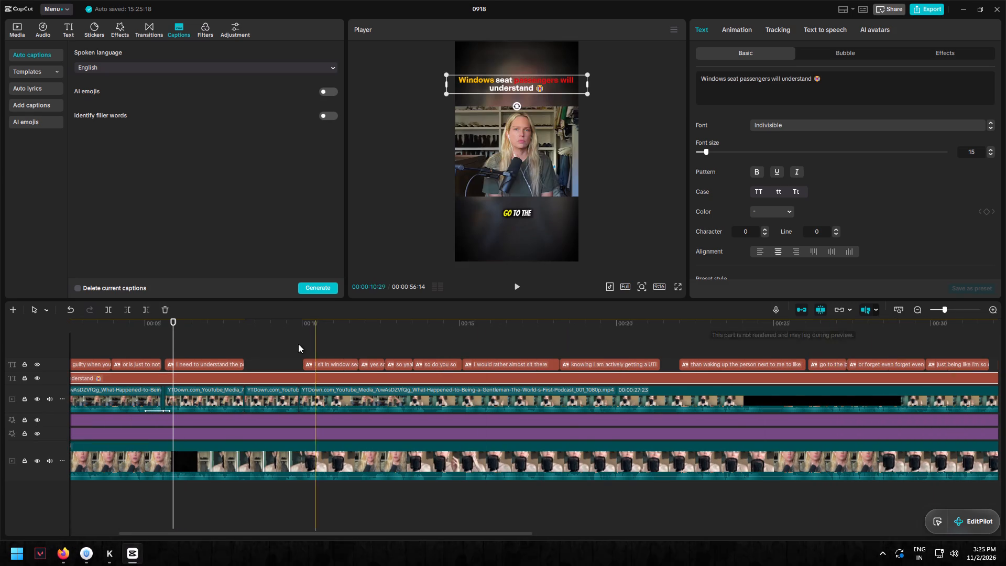
drag(173, 325, 170, 324)
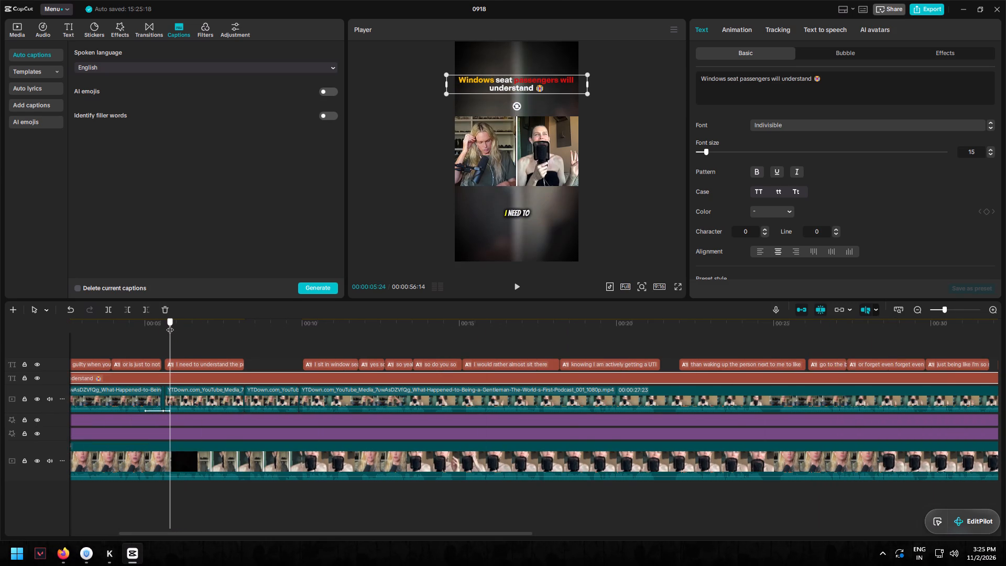
drag(170, 324, 165, 324)
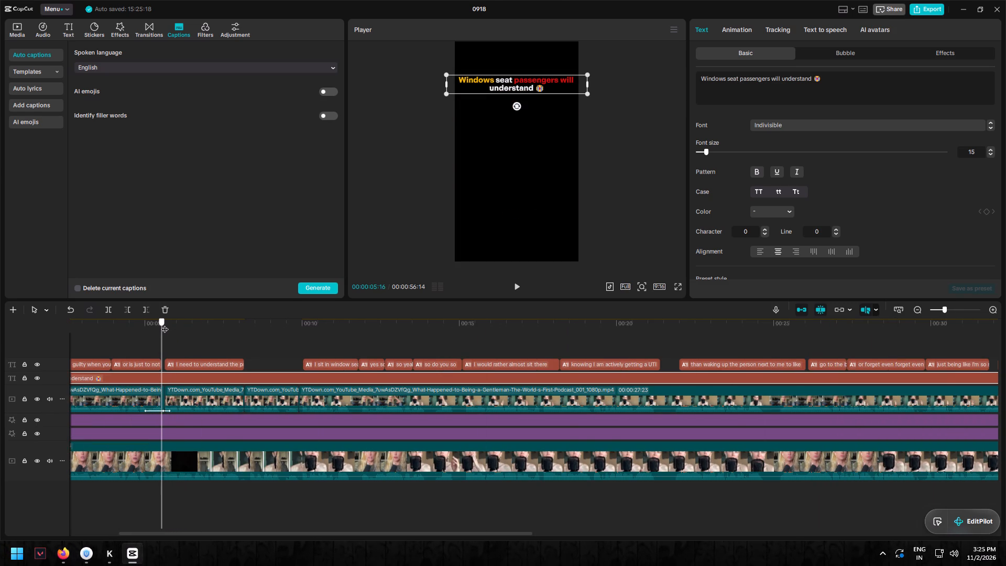
drag(165, 324, 166, 324)
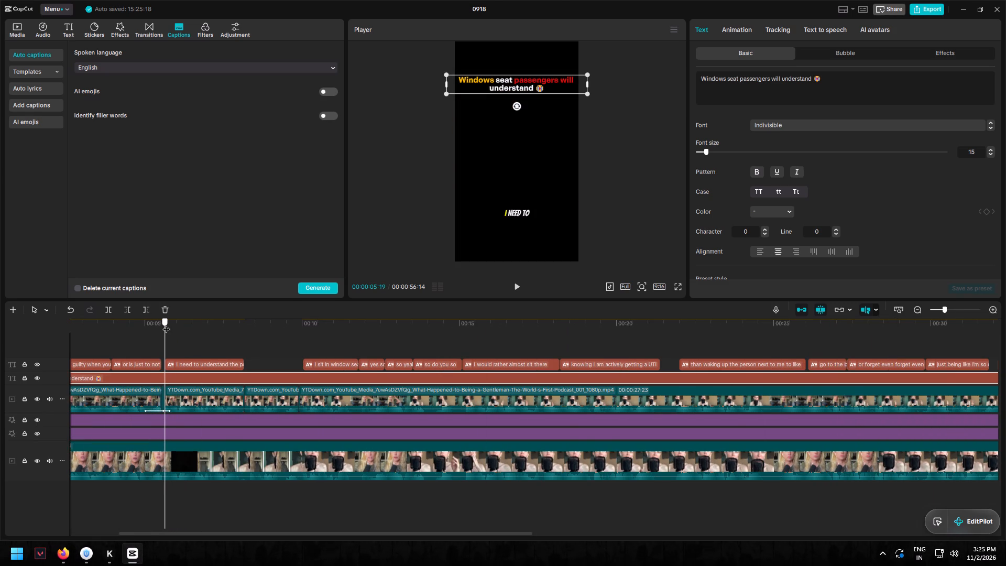
drag(166, 324, 158, 326)
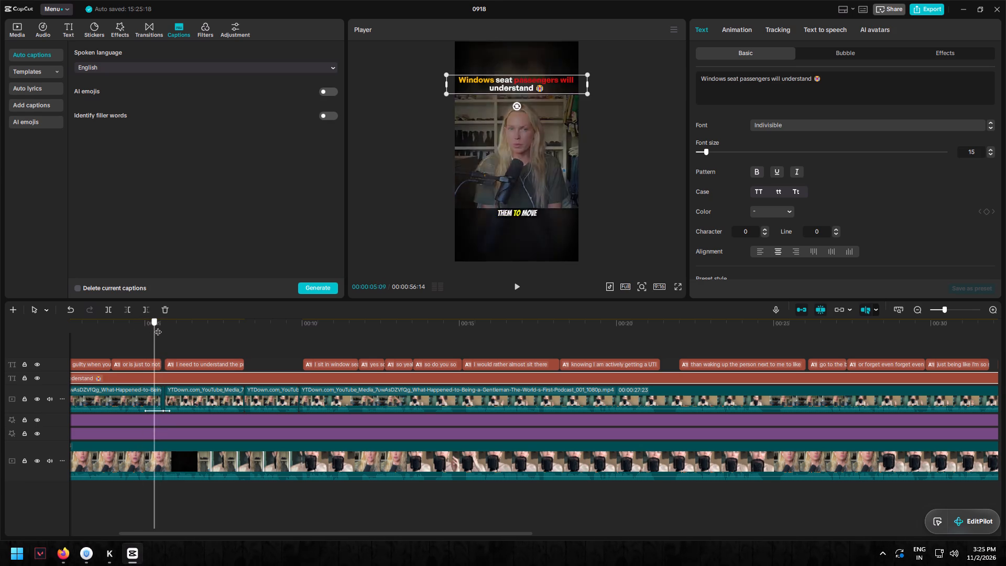
drag(158, 326, 163, 327)
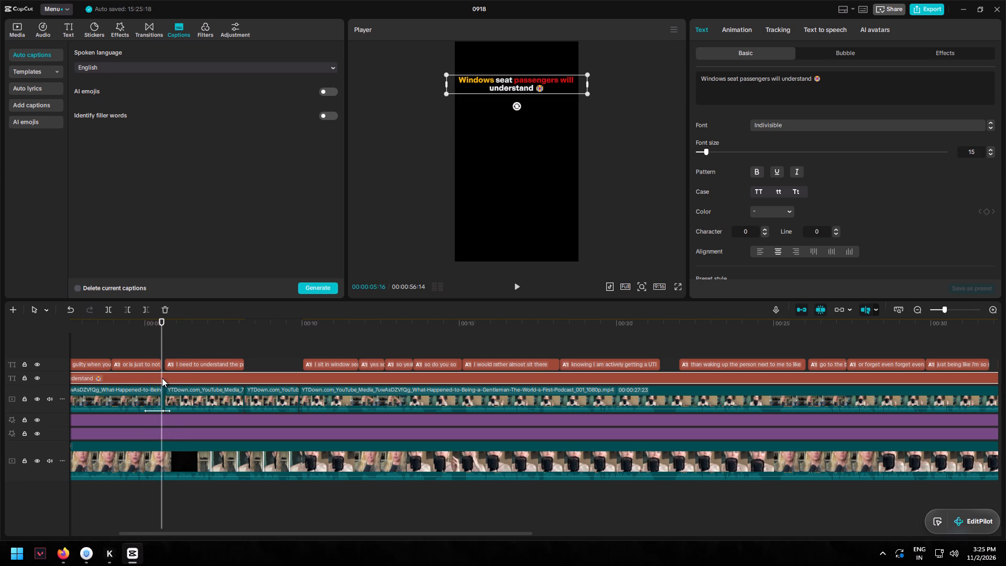
key(ctrl+b)
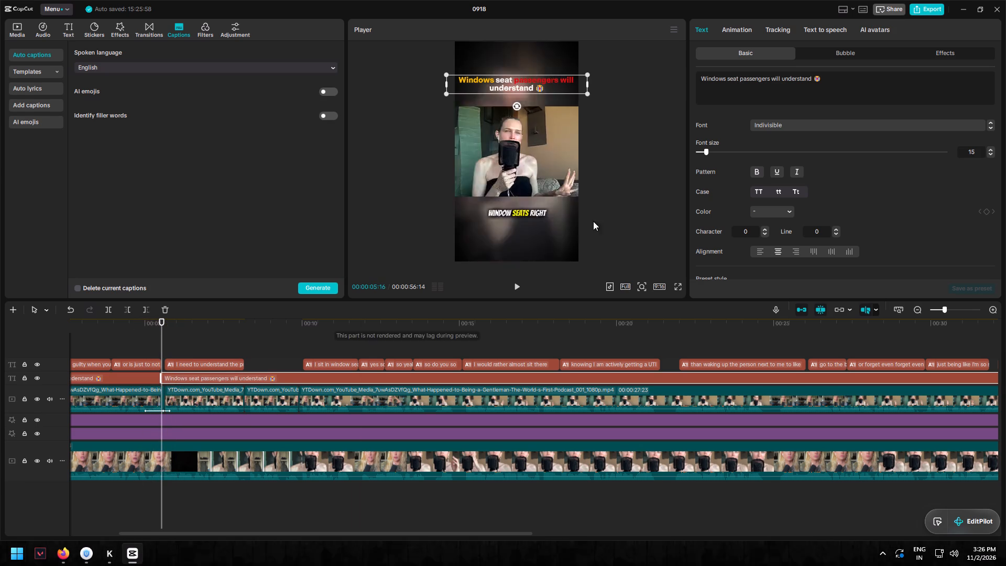
Move the second title segment down closer to the split-screen video and give it the Fade In entrance animation.
click(771, 29)
click(743, 30)
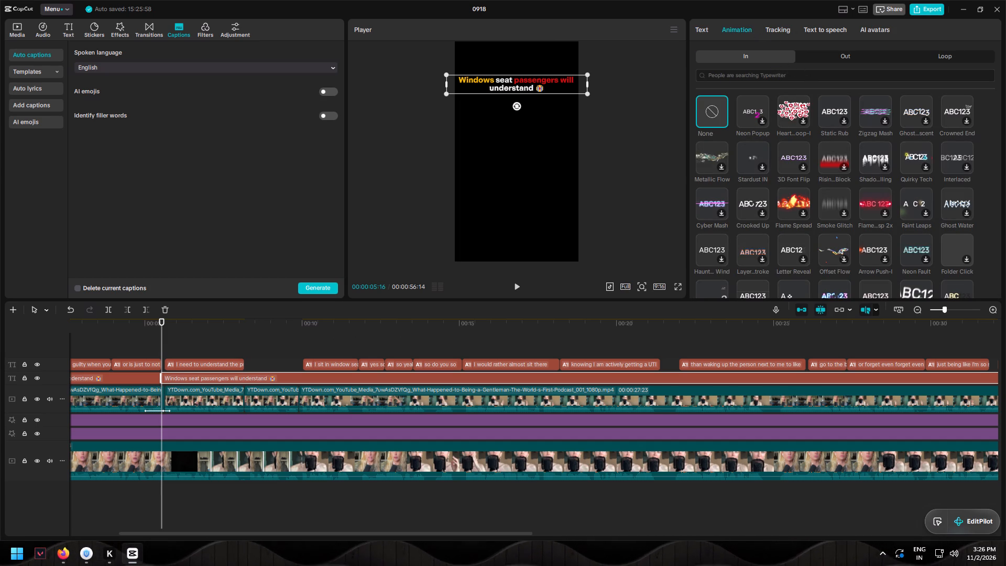
double_click(786, 74)
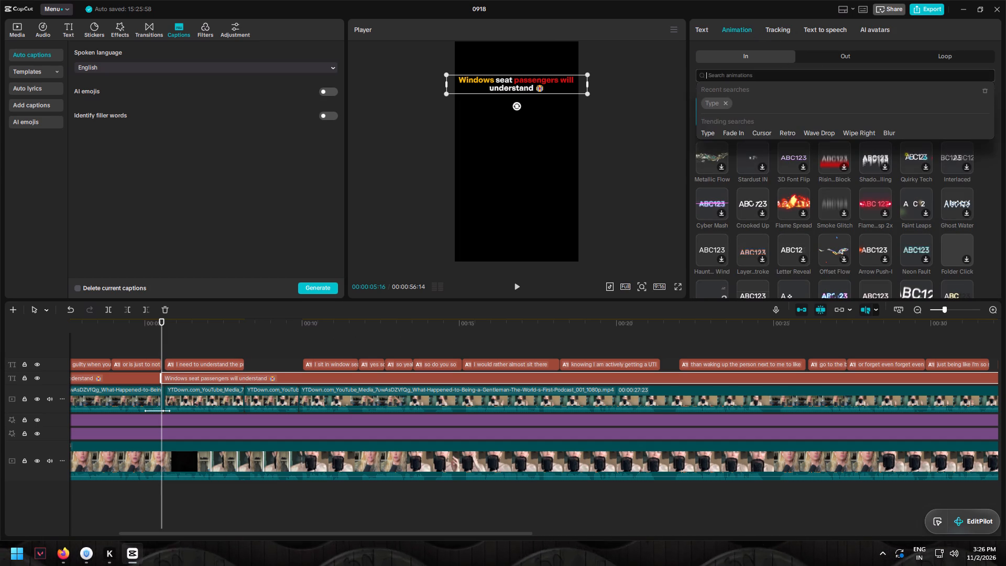
text(fade)
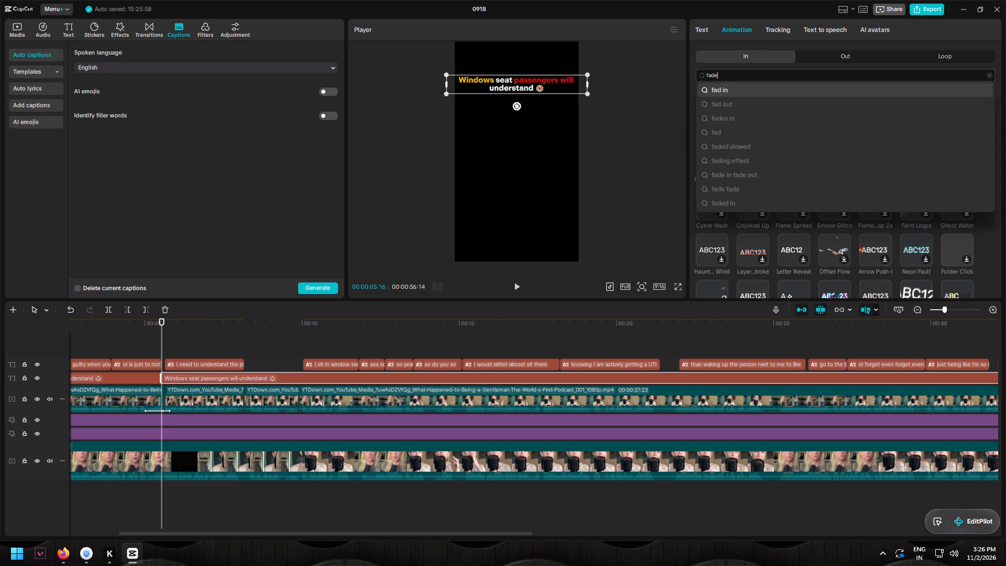
double_click(772, 118)
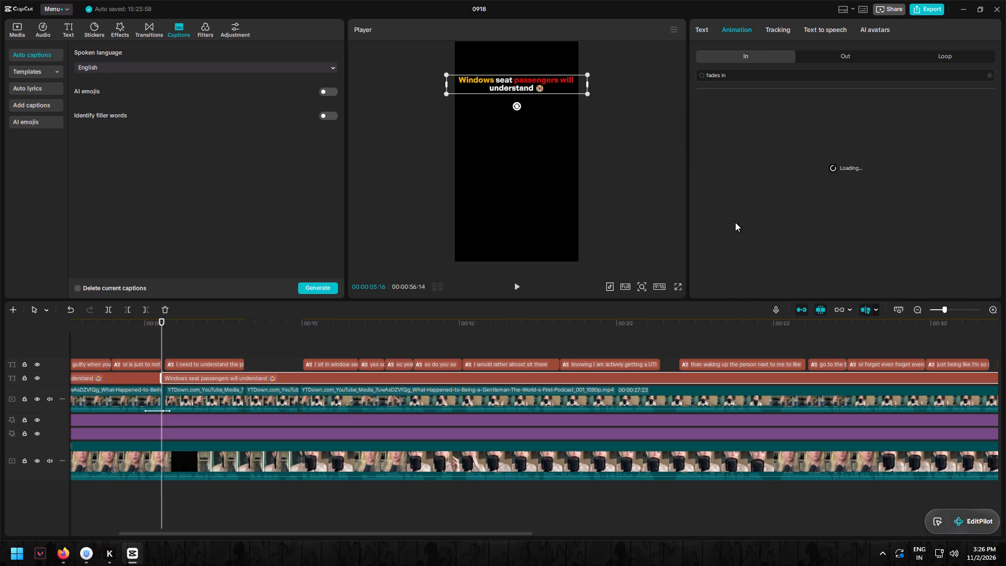
drag(532, 83, 531, 91)
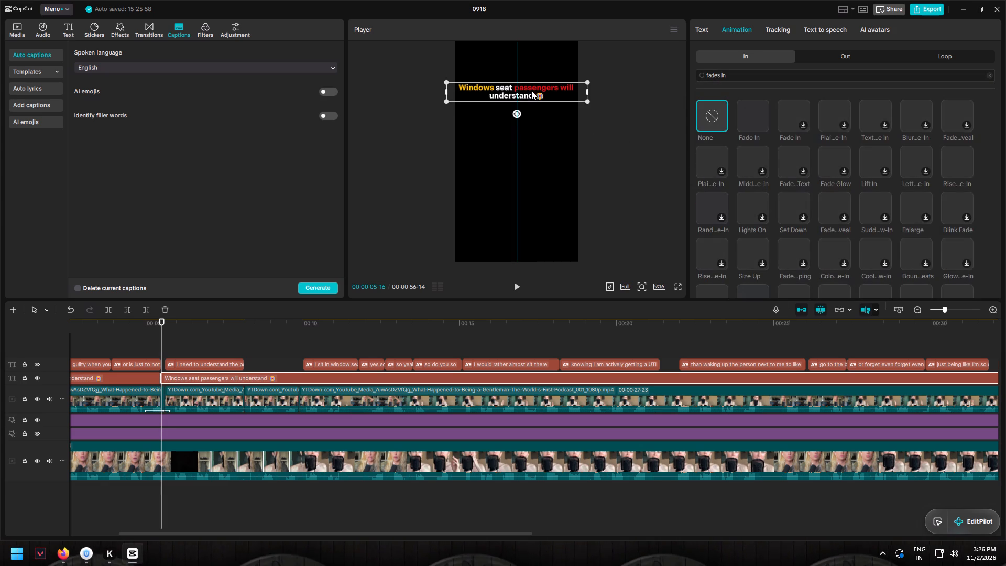
drag(531, 91, 531, 100)
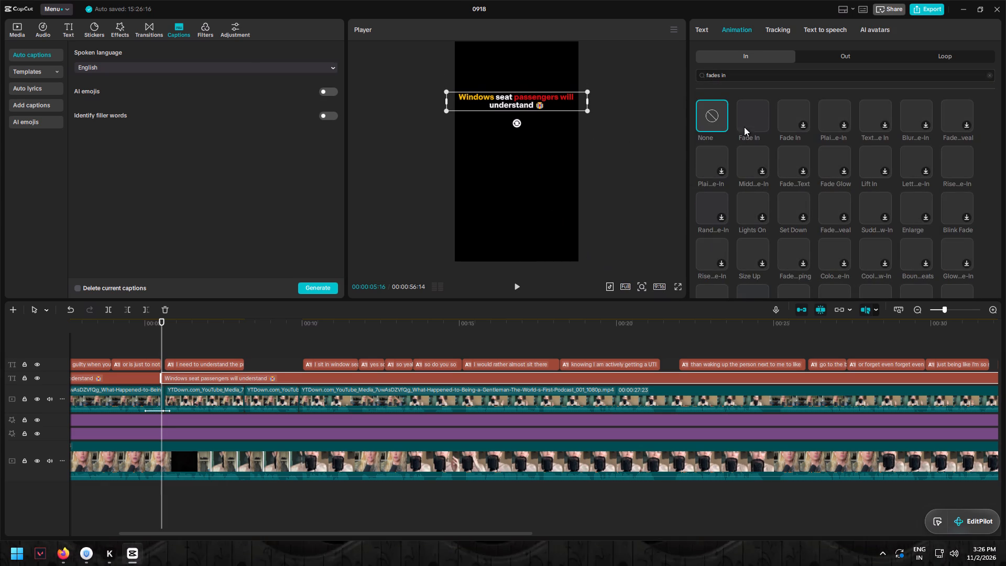
click(749, 120)
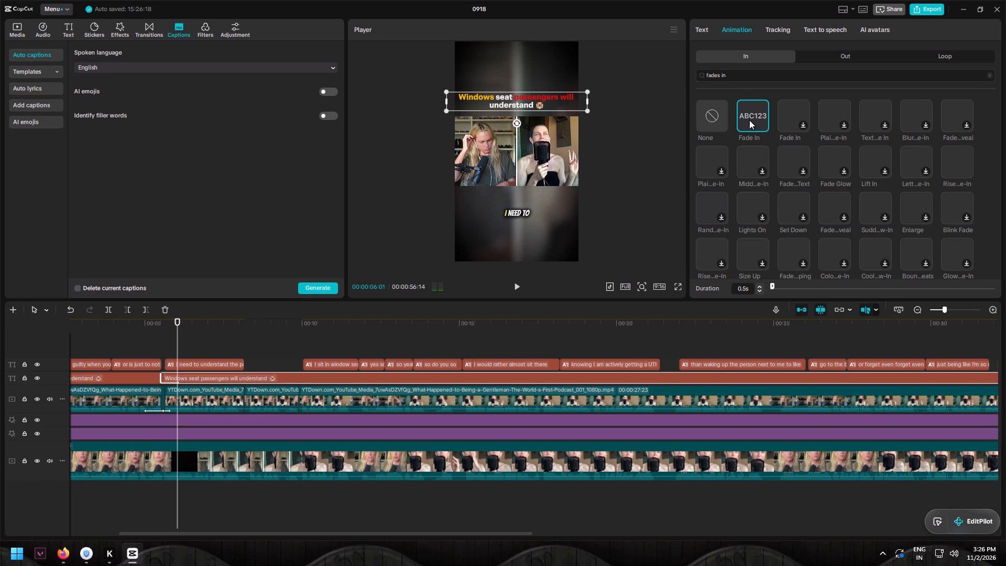
Play the clip from the start, including full screen, to check the title's new position and fade after the opening shot.
drag(180, 322, 89, 328)
click(513, 285)
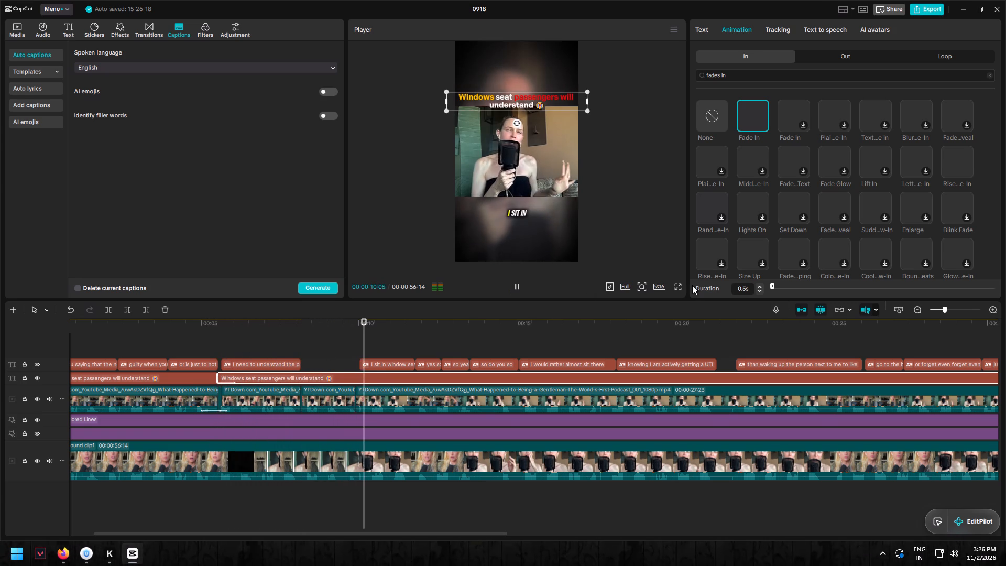
drag(389, 329, 16, 336)
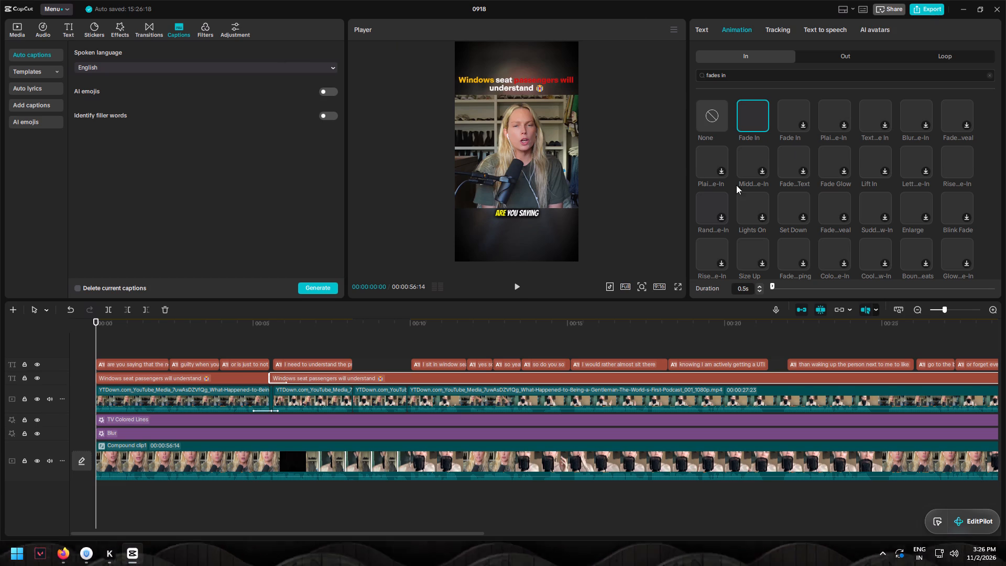
double_click(512, 282)
click(512, 282)
click(675, 288)
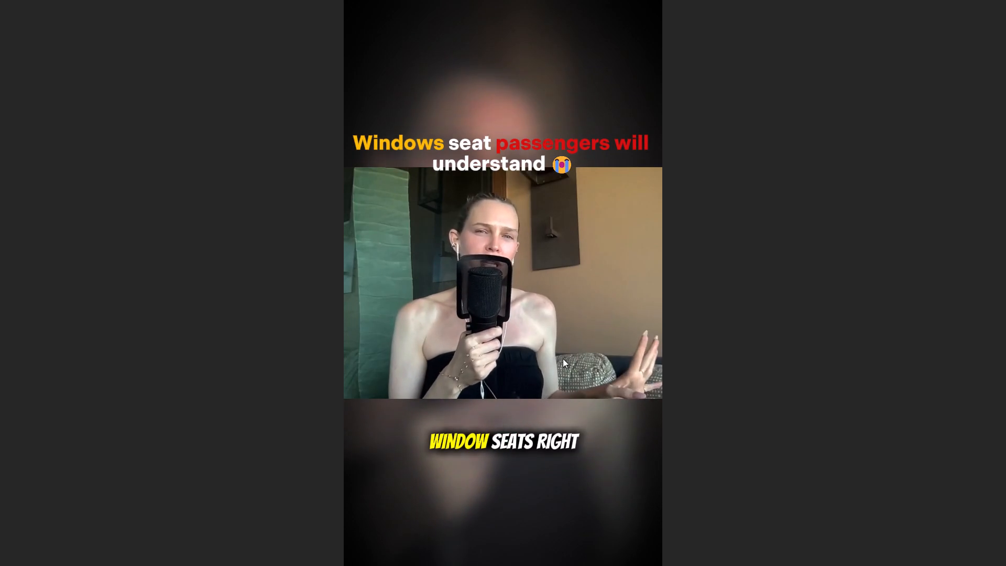
double_click(563, 358)
click(645, 521)
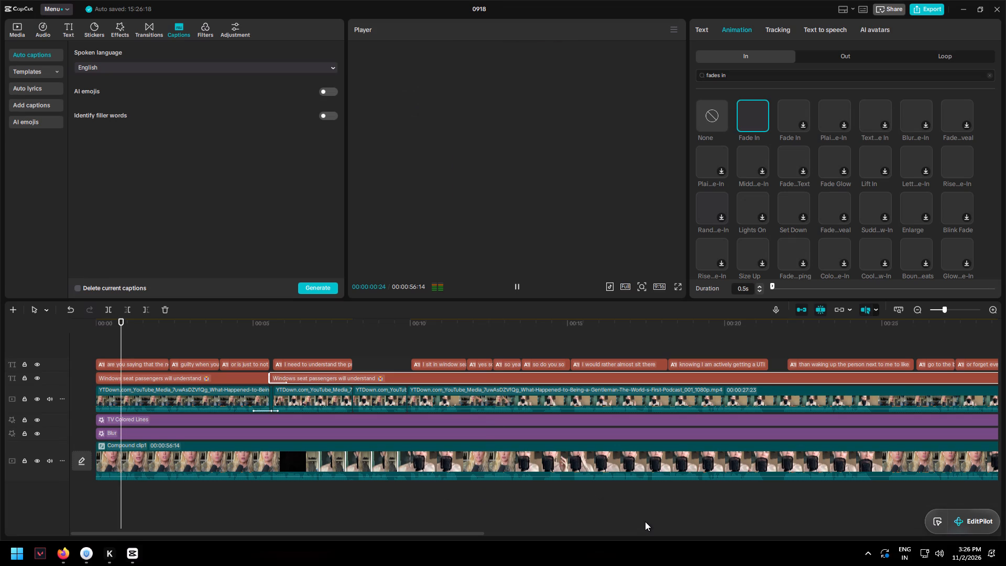
Move all main captions up so they sit close to the lower edge of the speaker's video.
drag(124, 339, 123, 358)
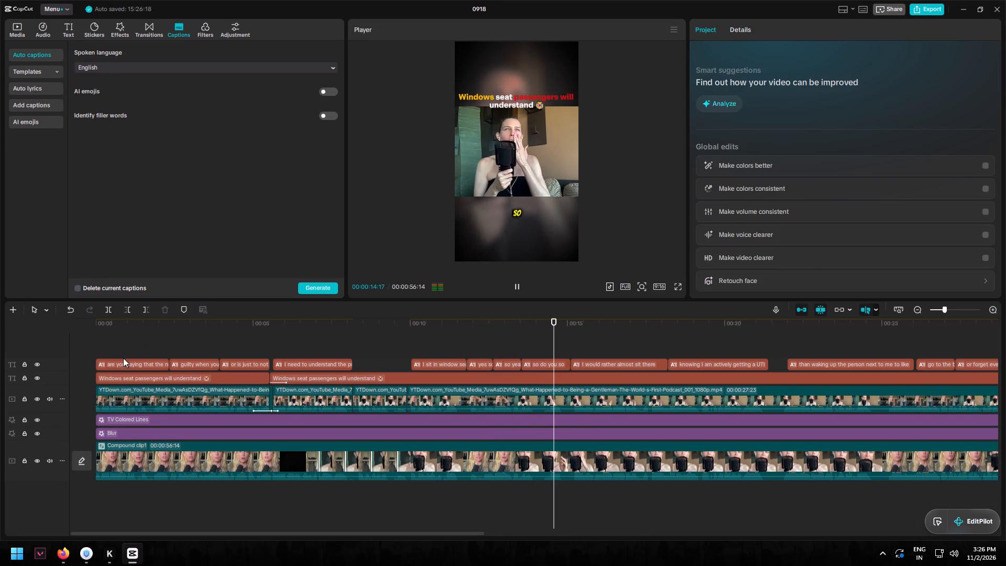
drag(123, 358, 733, 371)
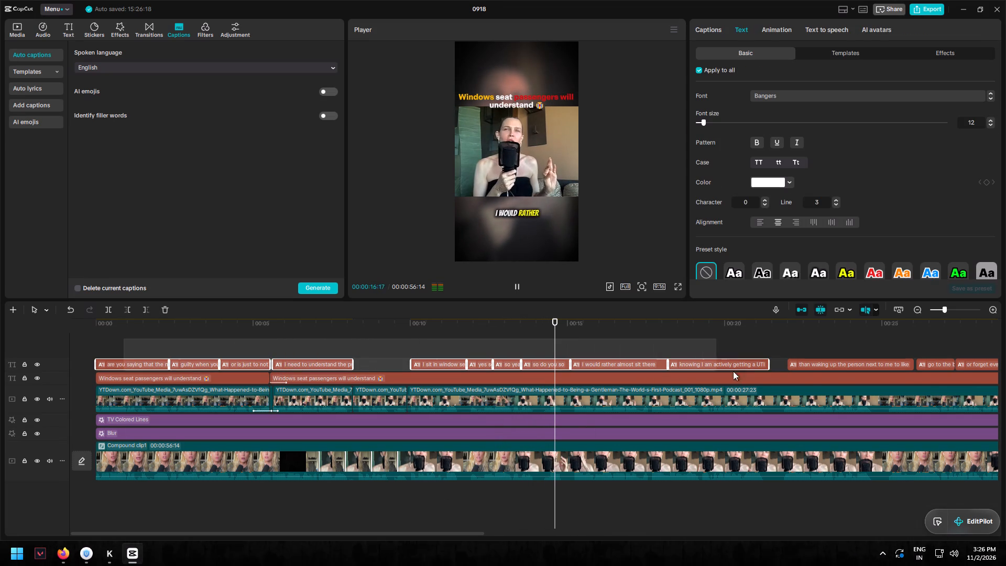
drag(733, 371, 1005, 367)
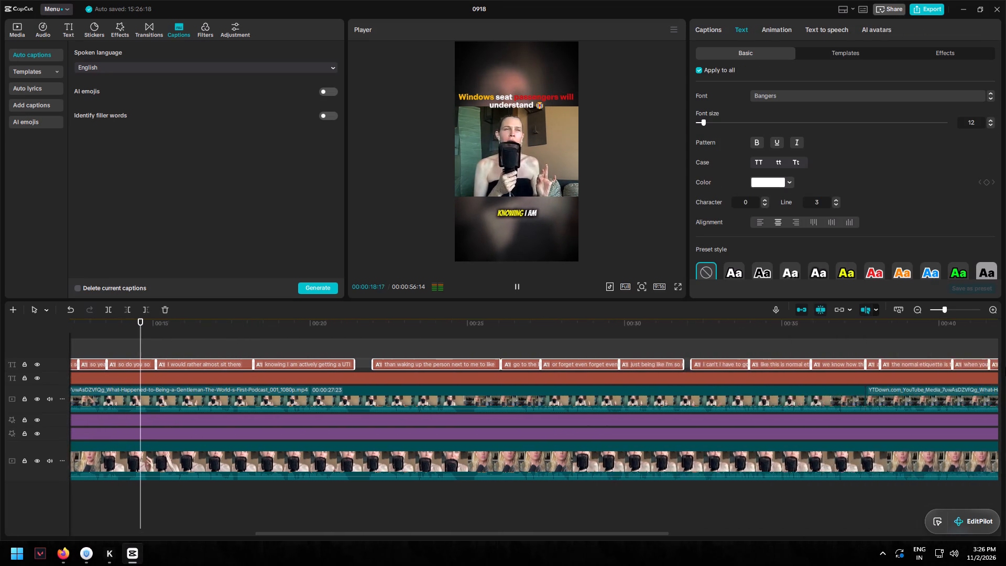
drag(1005, 367, 739, 365)
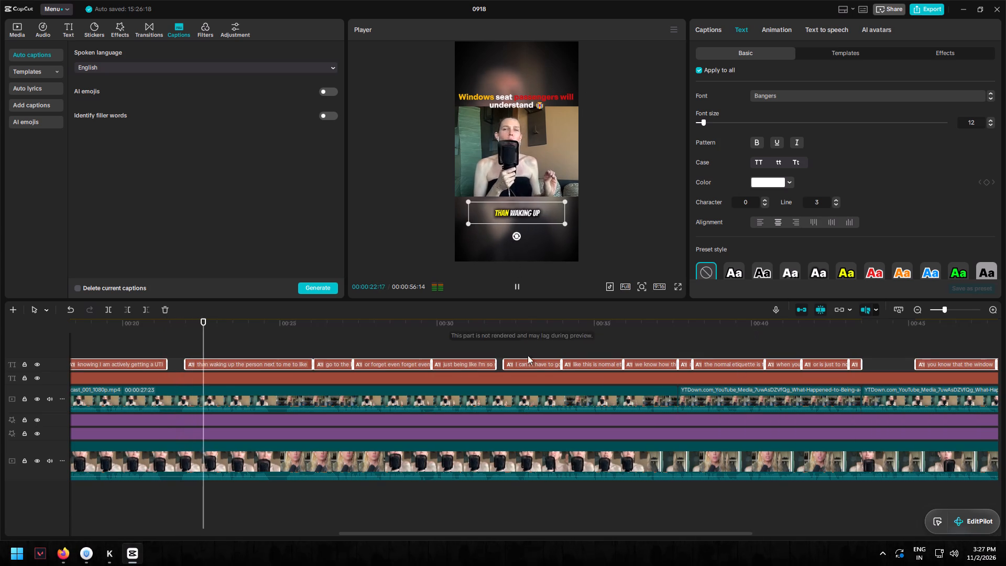
click(531, 364)
click(518, 217)
drag(518, 217, 519, 211)
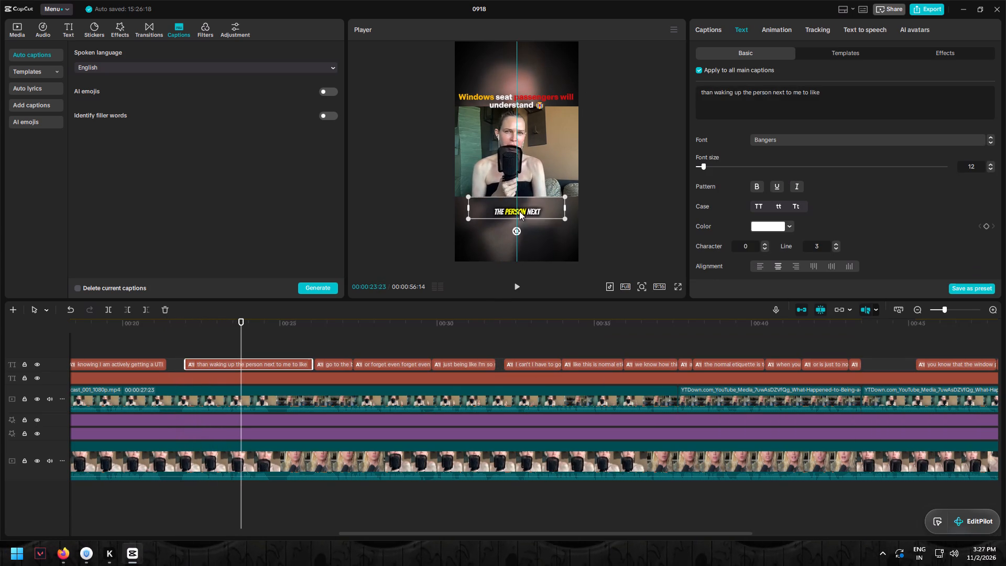
drag(519, 211, 520, 205)
Return to the start of the timeline and play the first second to check the caption position.
drag(243, 325, 8, 316)
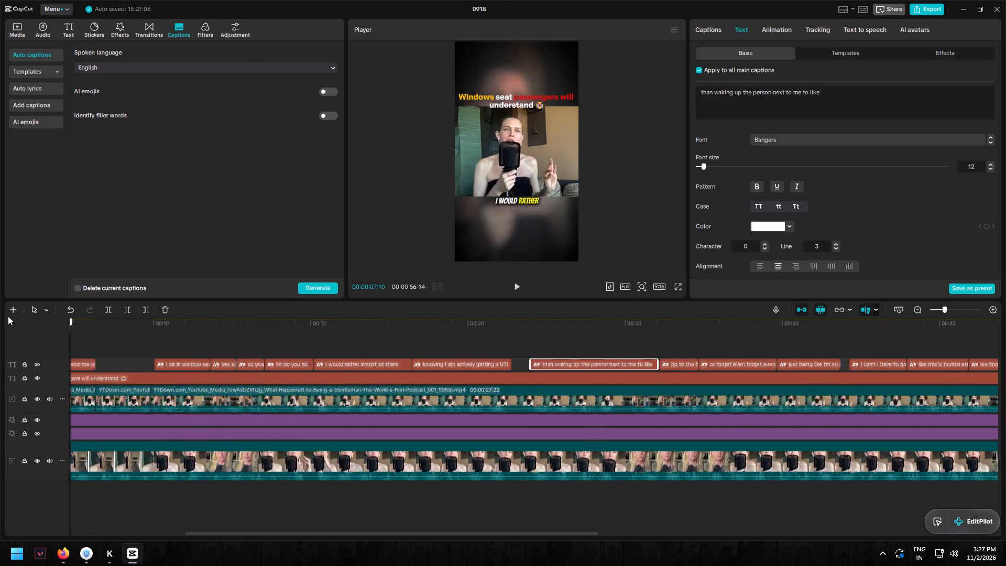
drag(8, 316, 0, 316)
click(520, 288)
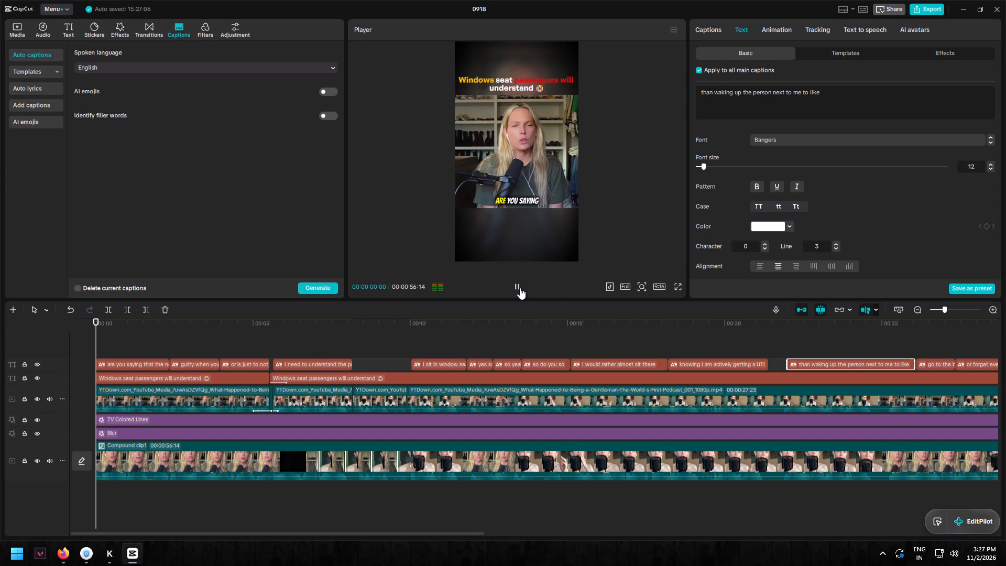
click(520, 288)
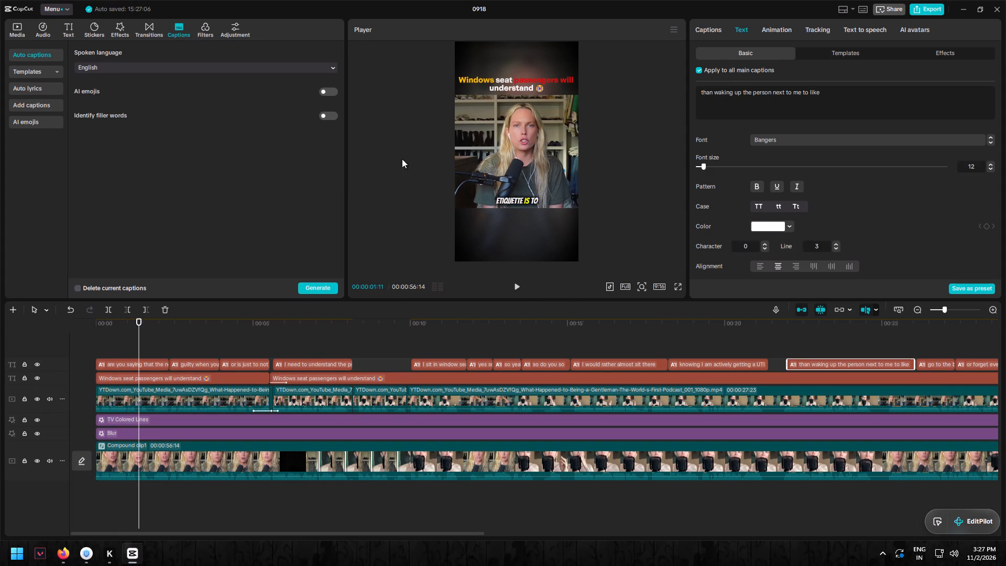
Export the clip as a 4K mp4 named 2nd REEL and close the export window.
click(933, 13)
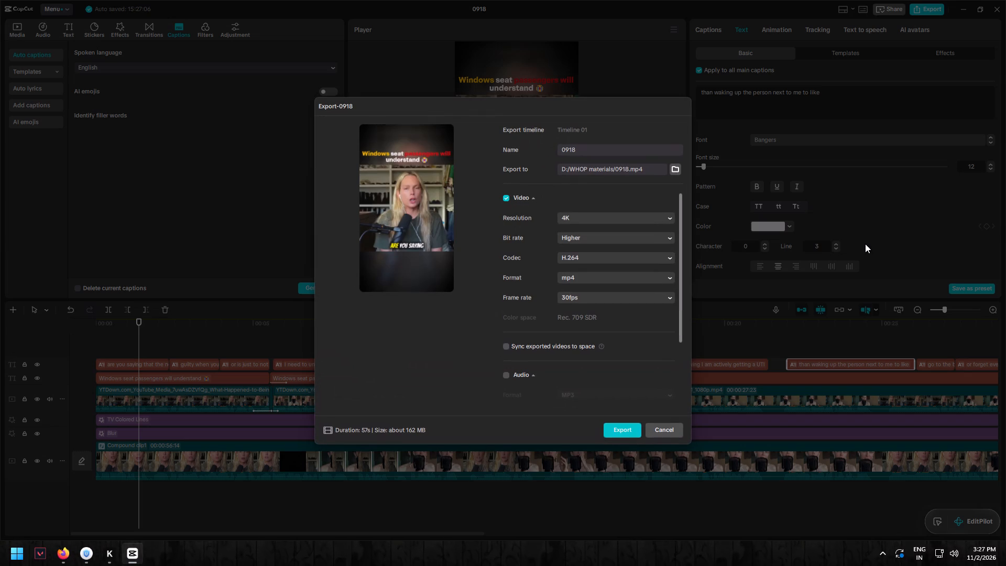
click(592, 148)
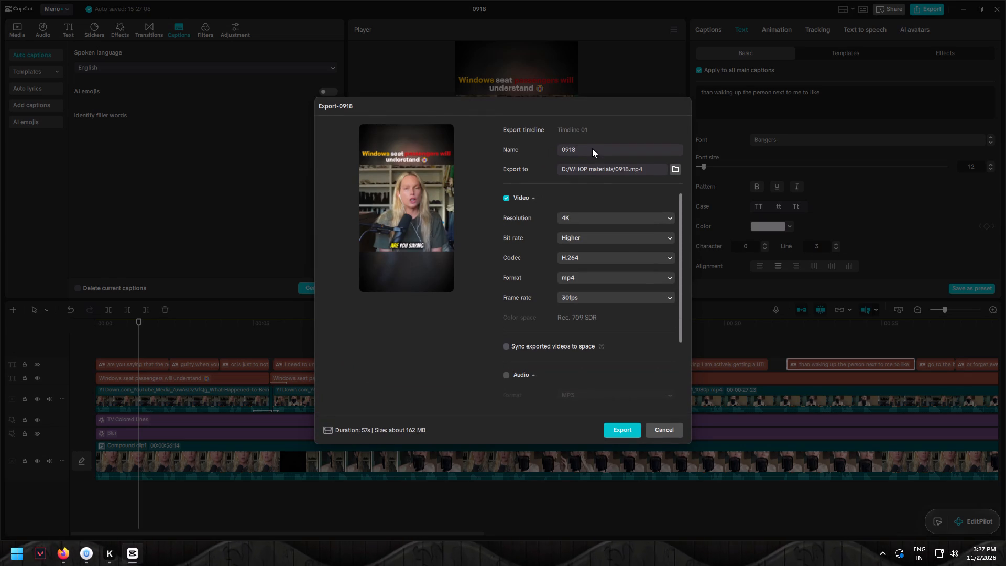
key(BackSpace)
key(BackSpace)
key(BackSpace)
key(BackSpace)
key(BackSpace)
key(BackSpace)
key(BackSpace)
key(BackSpace)
key(BackSpace)
key(BackSpace)
key(BackSpace)
key(BackSpace)
key(2)
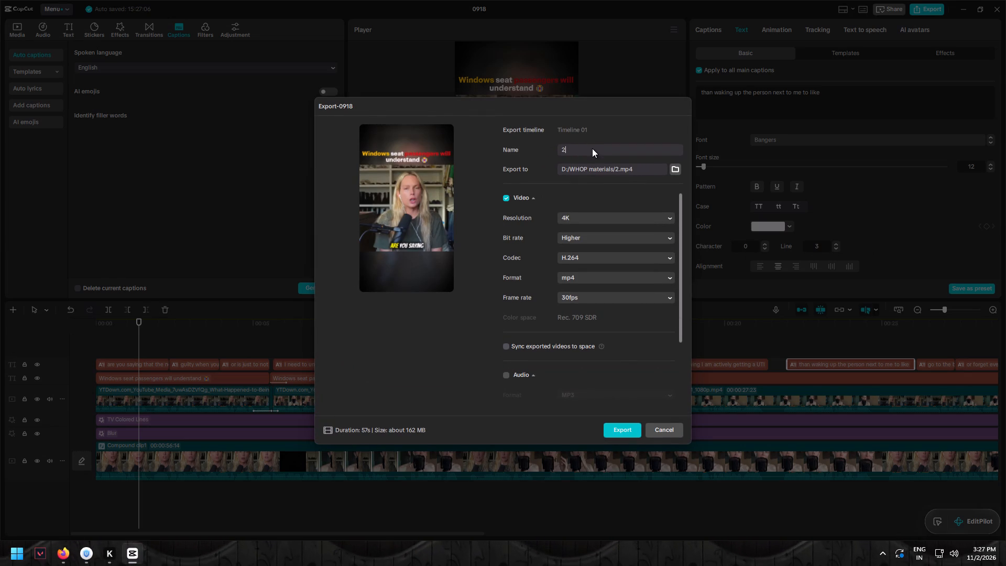
text(REEL)
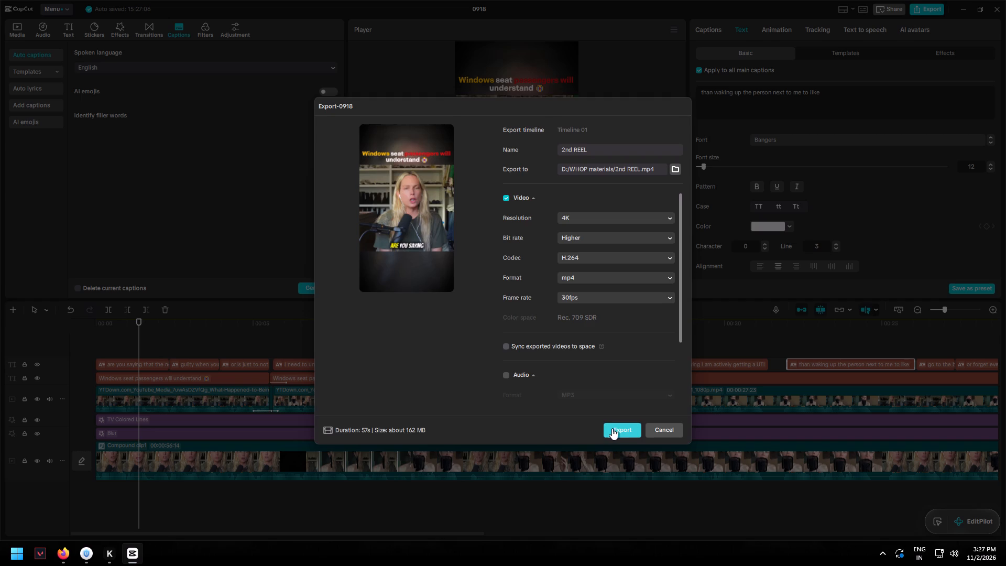
click(615, 428)
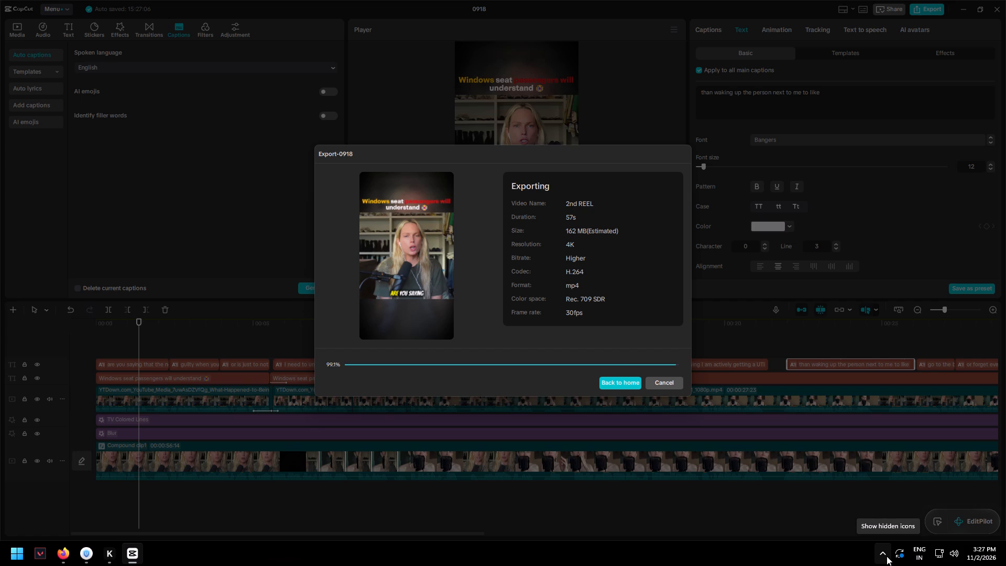
click(665, 421)
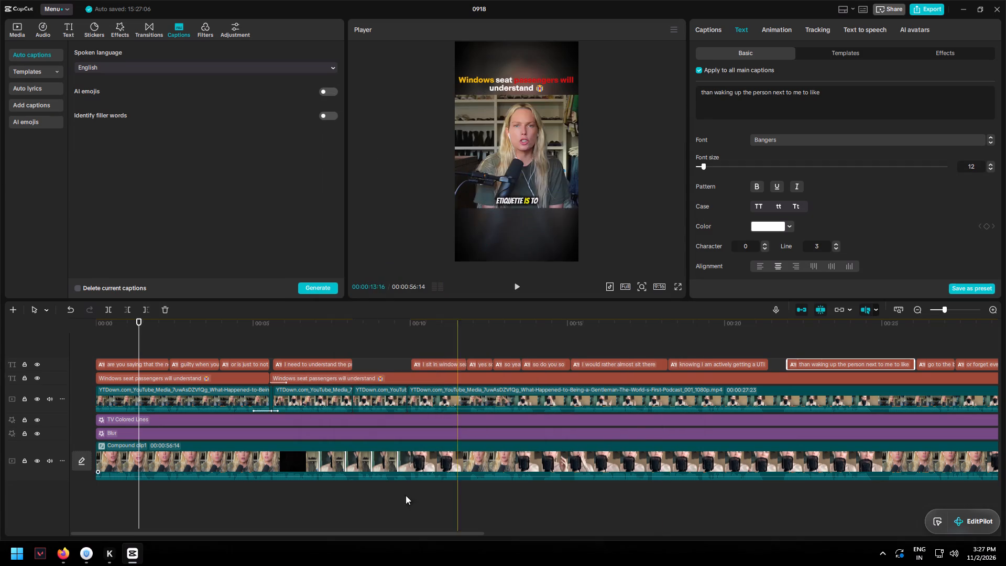
Switch to the Firefox browser.
click(67, 558)
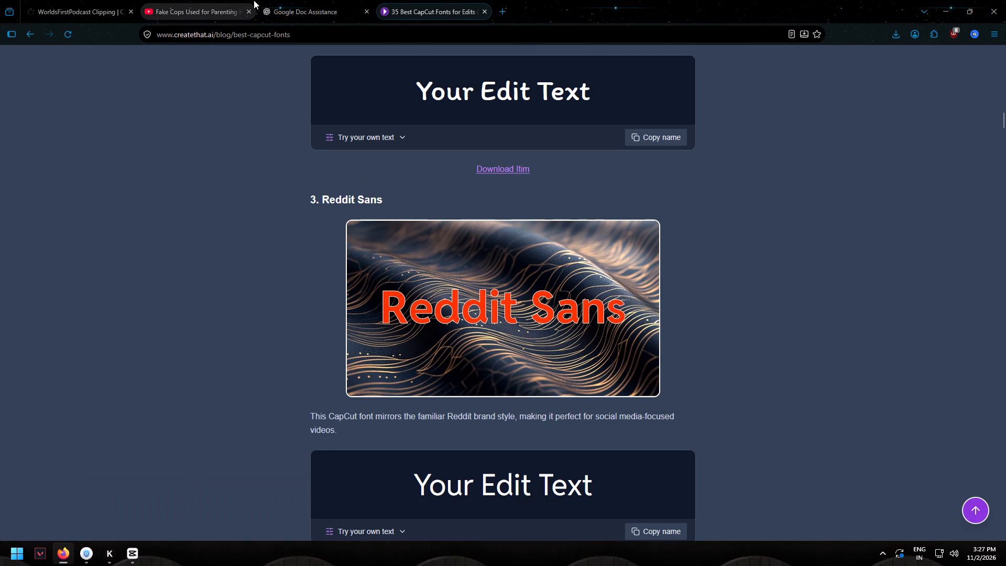